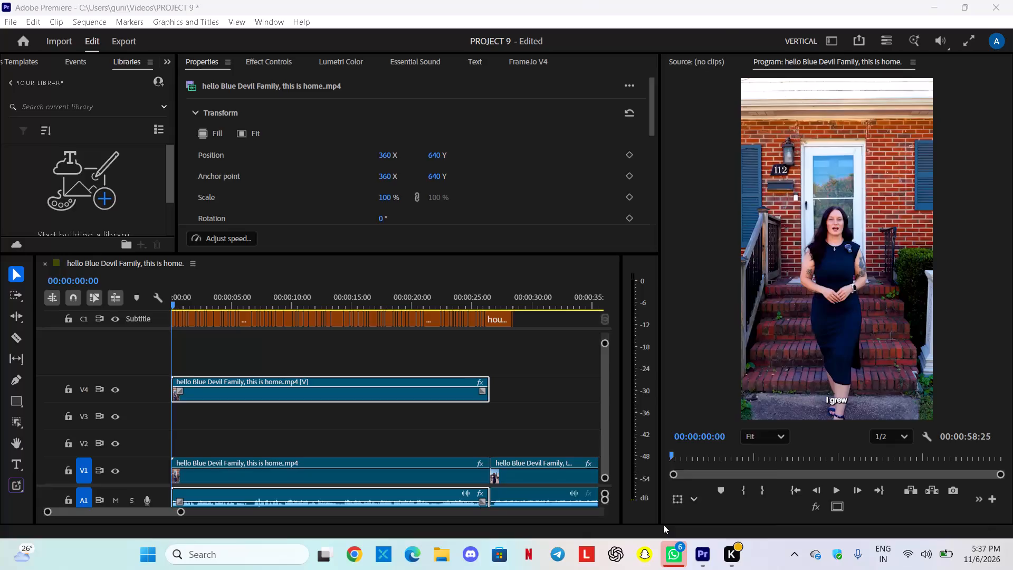
Select all captions on the Subtitle track and upgrade them to graphics on a video track.
{"action": "left_click", "coordinate": [661, 522]}
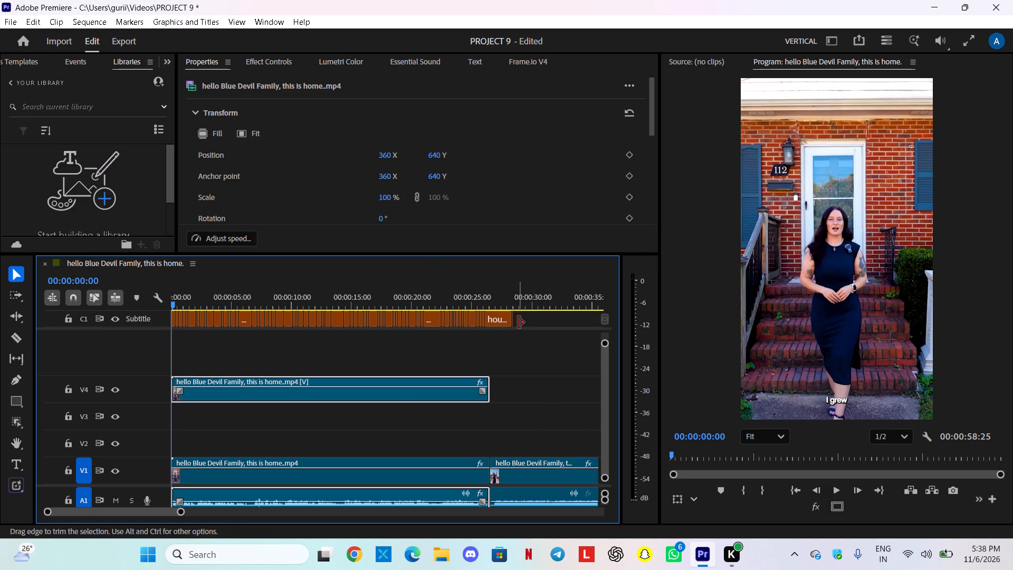
{"action": "left_click_drag", "start_coordinate": [529, 347], "coordinate": [460, 336]}
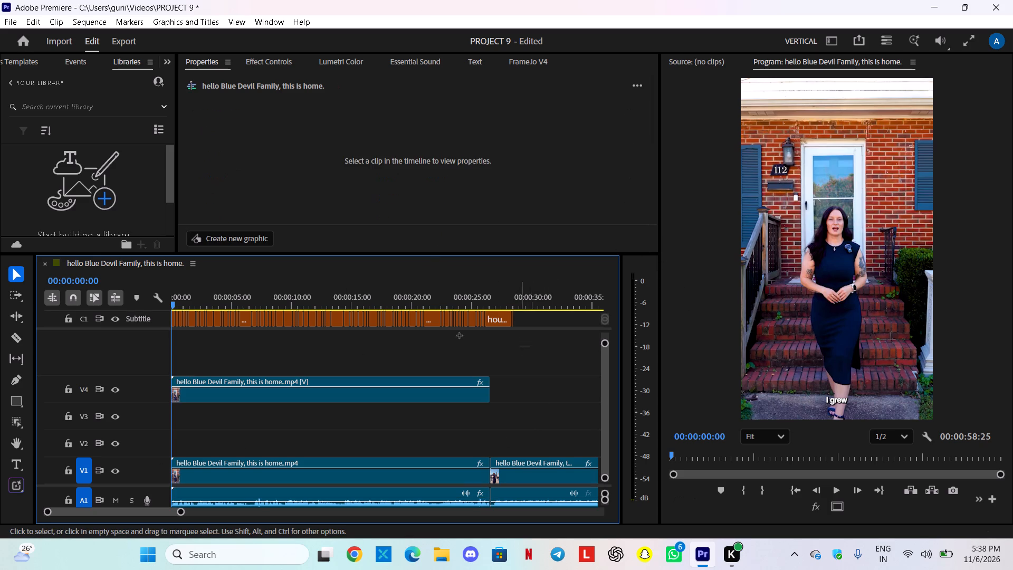
{"action": "left_click_drag", "start_coordinate": [460, 336], "coordinate": [60, 309]}
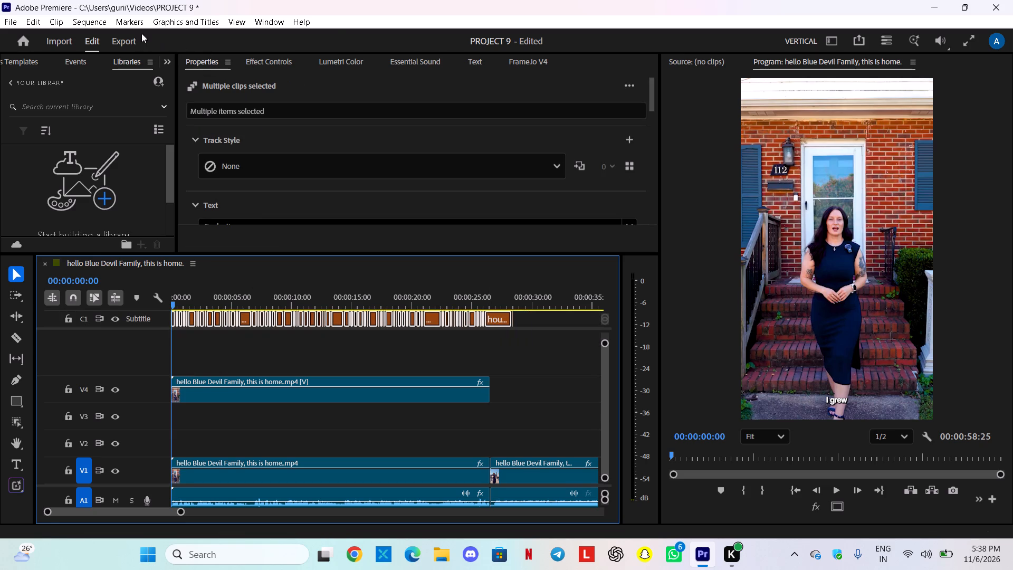
{"action": "left_click", "coordinate": [176, 20]}
{"action": "left_click", "coordinate": [249, 196]}
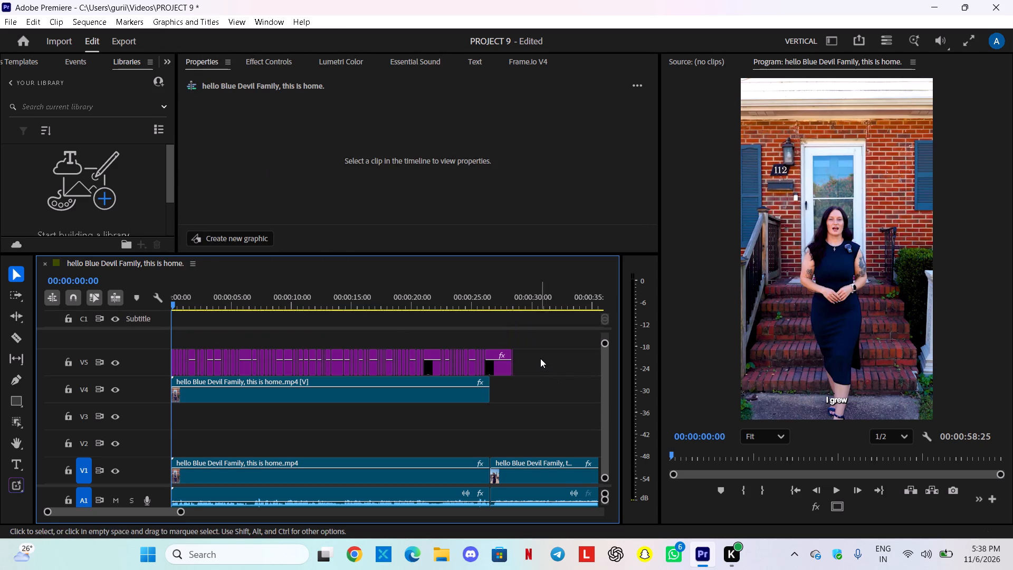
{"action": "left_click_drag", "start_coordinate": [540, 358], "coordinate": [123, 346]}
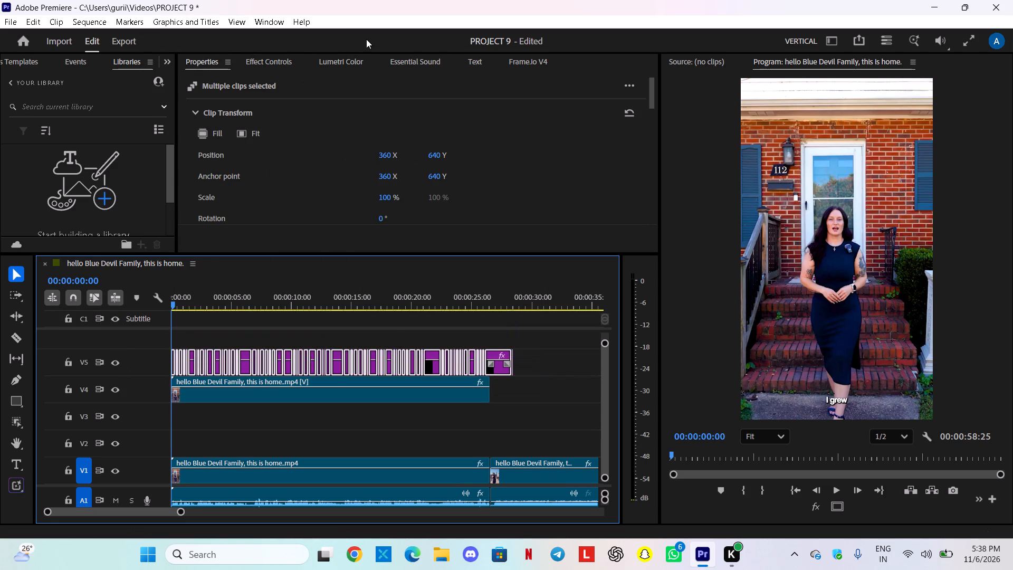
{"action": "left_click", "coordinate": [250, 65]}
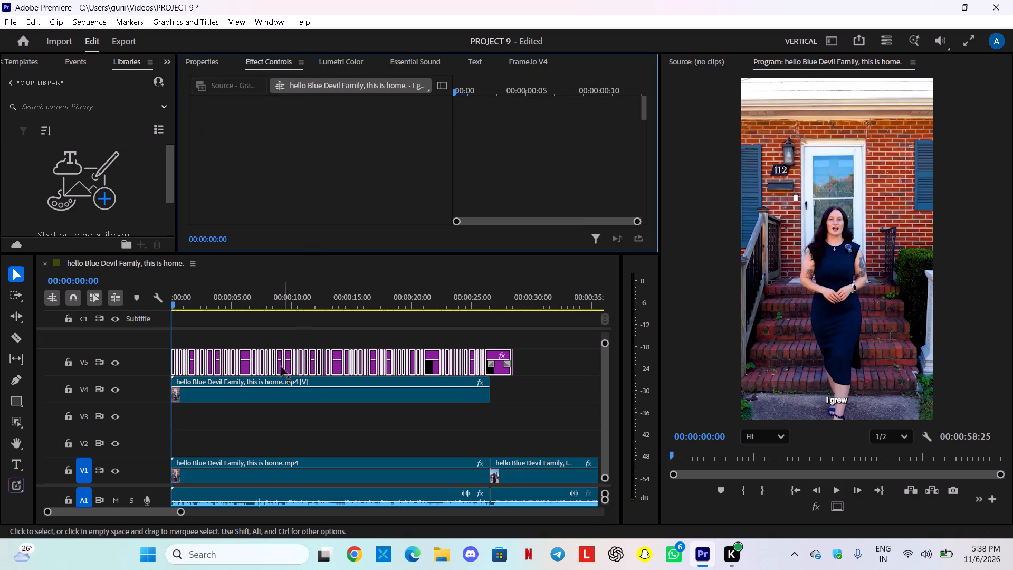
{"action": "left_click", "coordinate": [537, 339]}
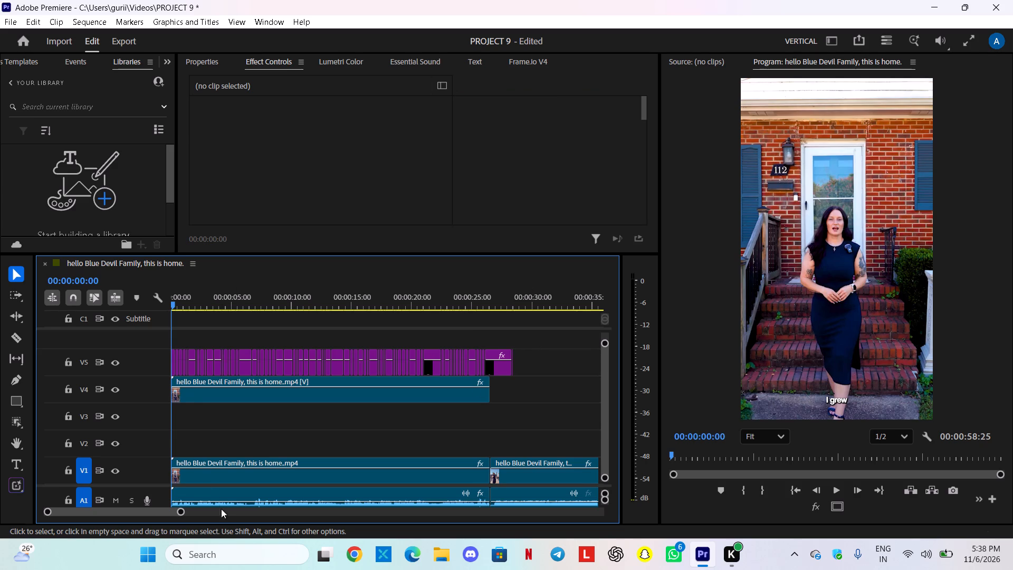
Play and scrub through the opening word graphics, from "I grew" to "before", to review them against the footage.
{"action": "left_click_drag", "start_coordinate": [178, 510], "coordinate": [98, 534]}
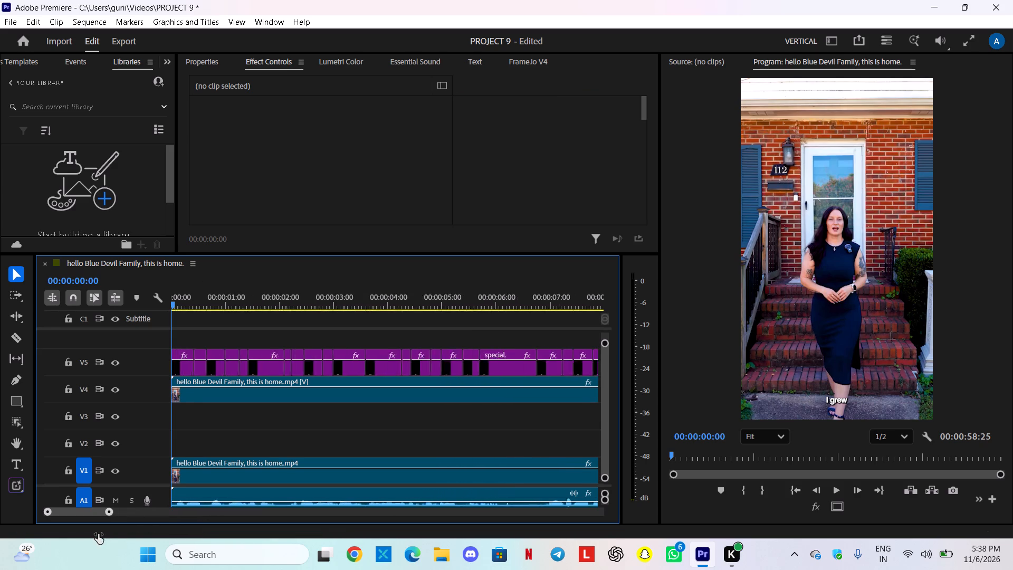
{"action": "left_click_drag", "start_coordinate": [98, 534], "coordinate": [80, 540]}
{"action": "key", "text": "space"}
{"action": "key", "text": "space"}
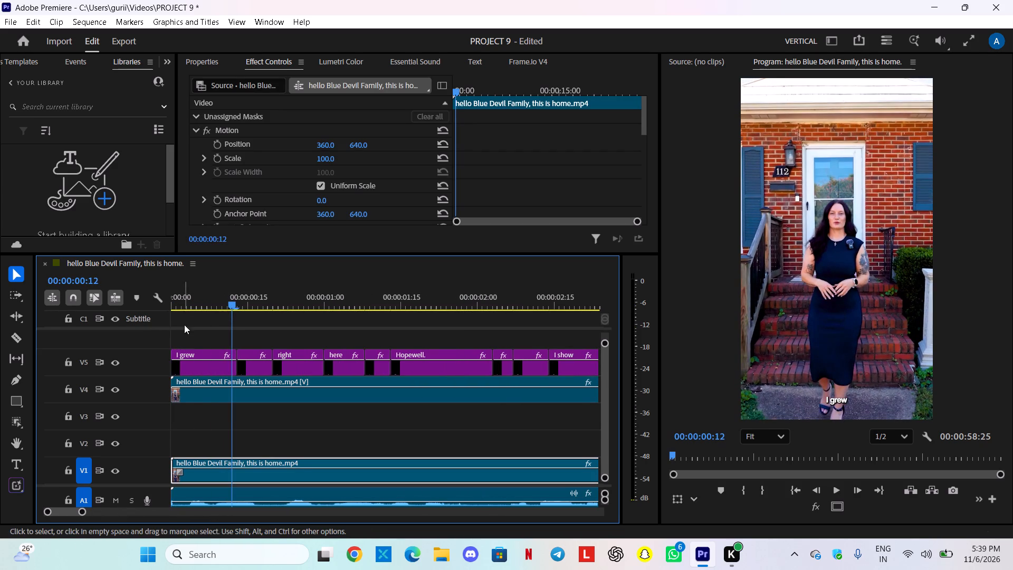
{"action": "left_click", "coordinate": [211, 356]}
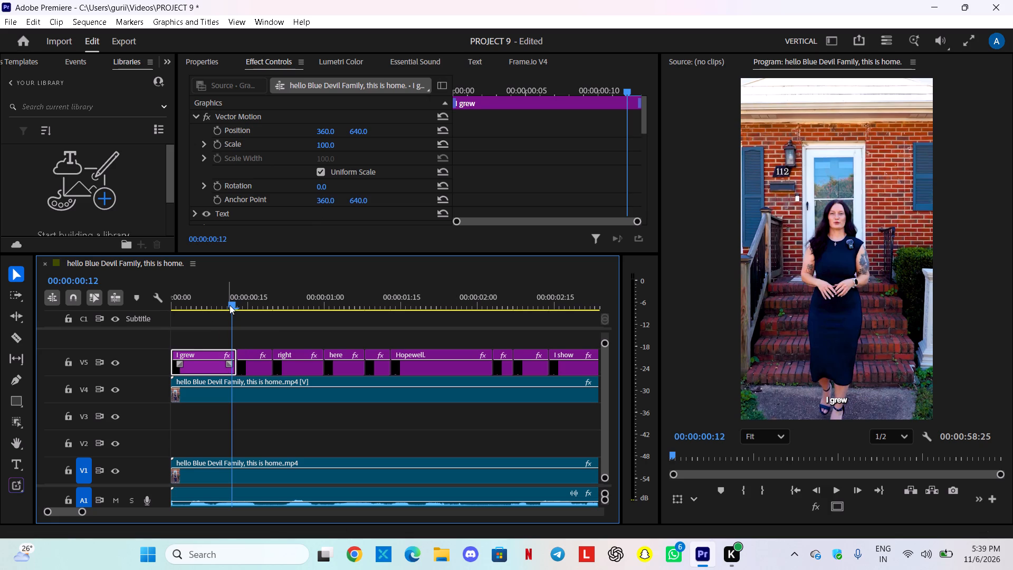
{"action": "key", "text": "space"}
{"action": "key", "text": "space"}
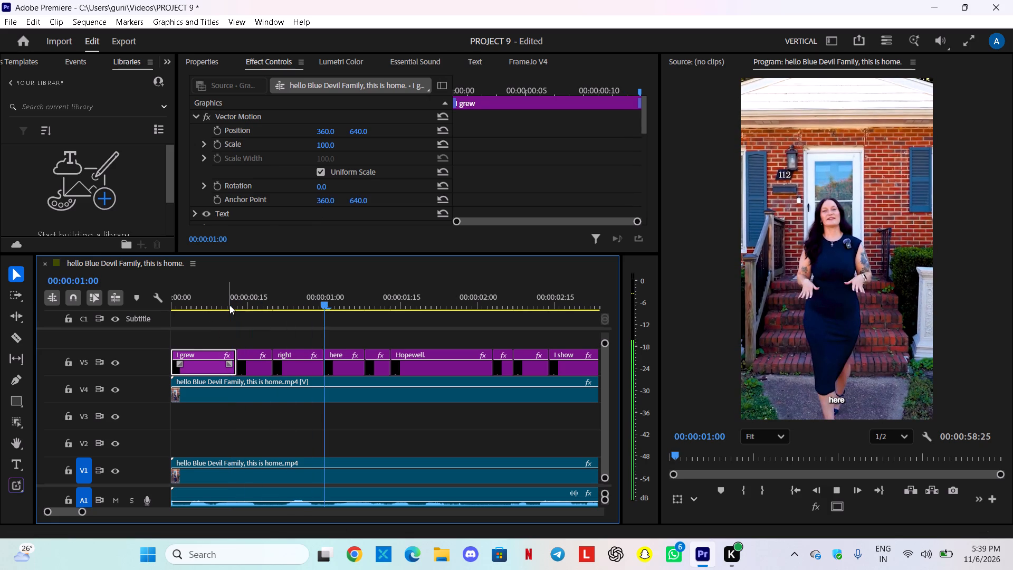
{"action": "key", "text": "space"}
{"action": "key", "text": "space"}
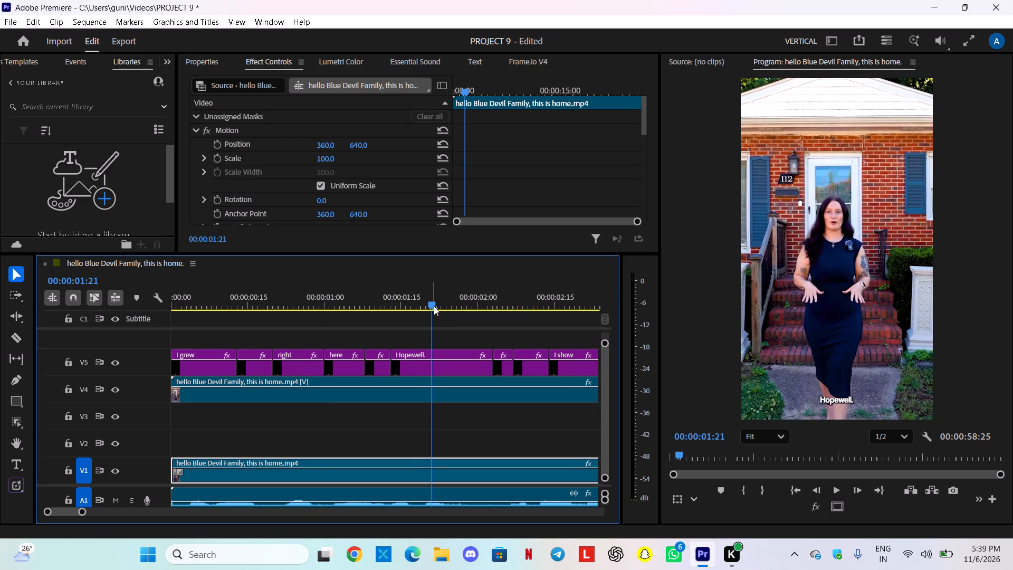
{"action": "left_click_drag", "start_coordinate": [433, 306], "coordinate": [195, 334]}
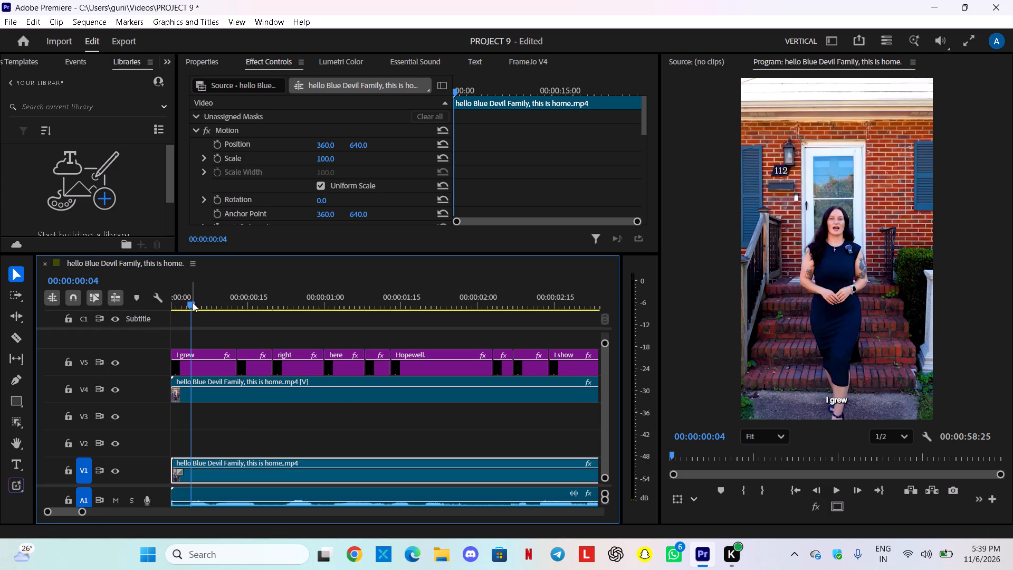
{"action": "left_click_drag", "start_coordinate": [192, 303], "coordinate": [122, 324]}
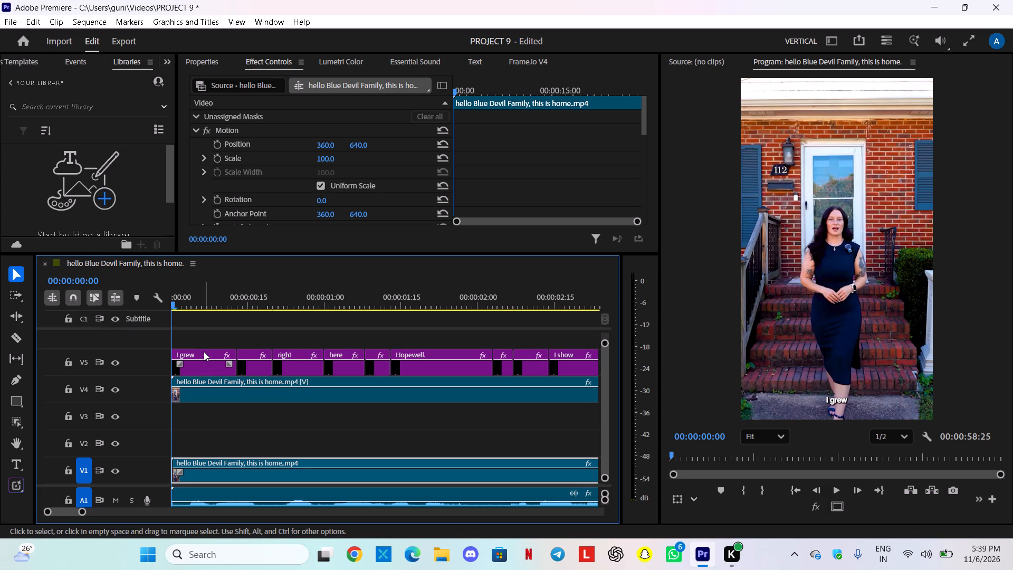
{"action": "key", "text": "space"}
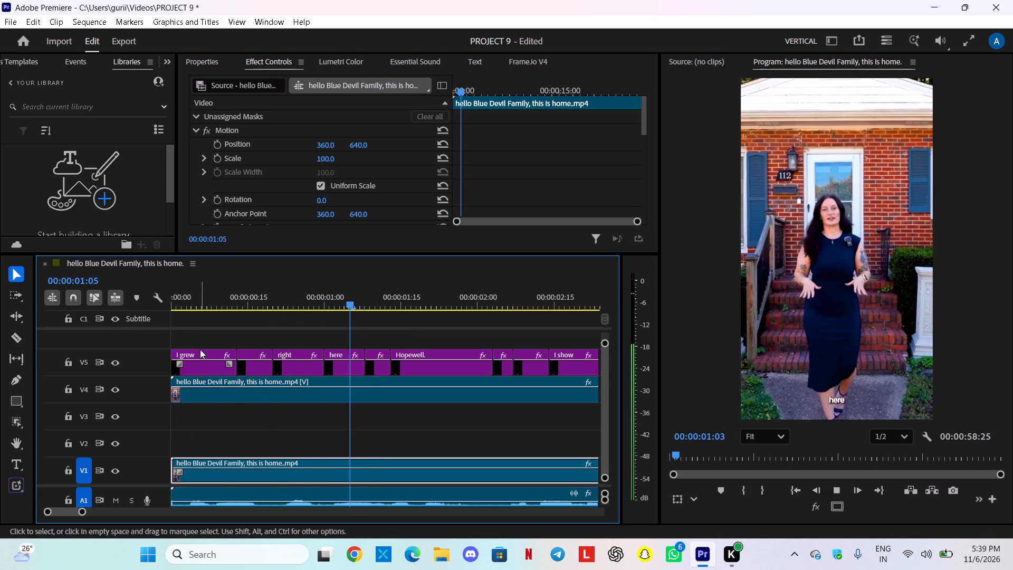
{"action": "key", "text": "space"}
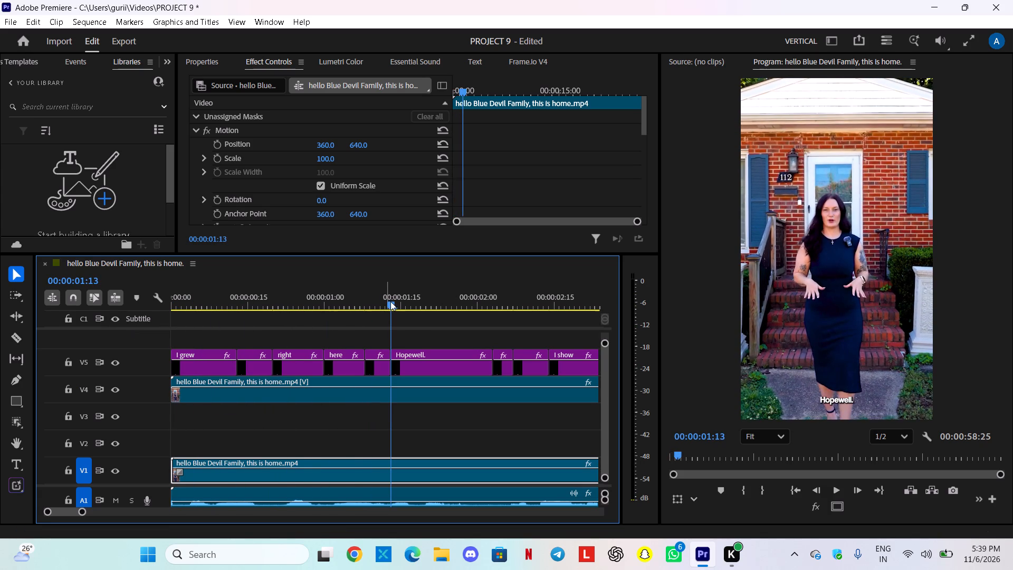
{"action": "left_click_drag", "start_coordinate": [390, 307], "coordinate": [360, 312]}
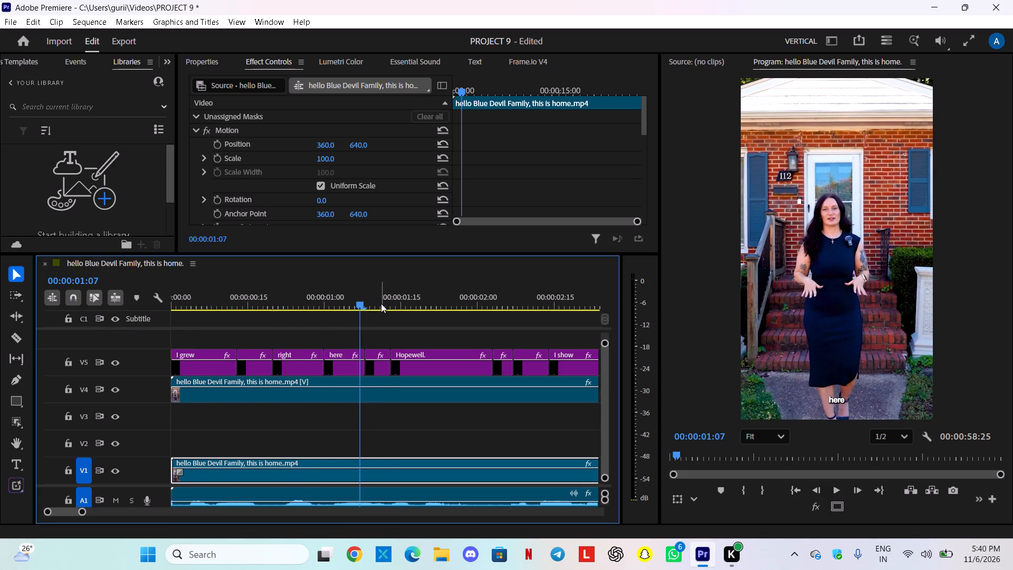
{"action": "key", "text": "space"}
{"action": "key", "text": "space"}
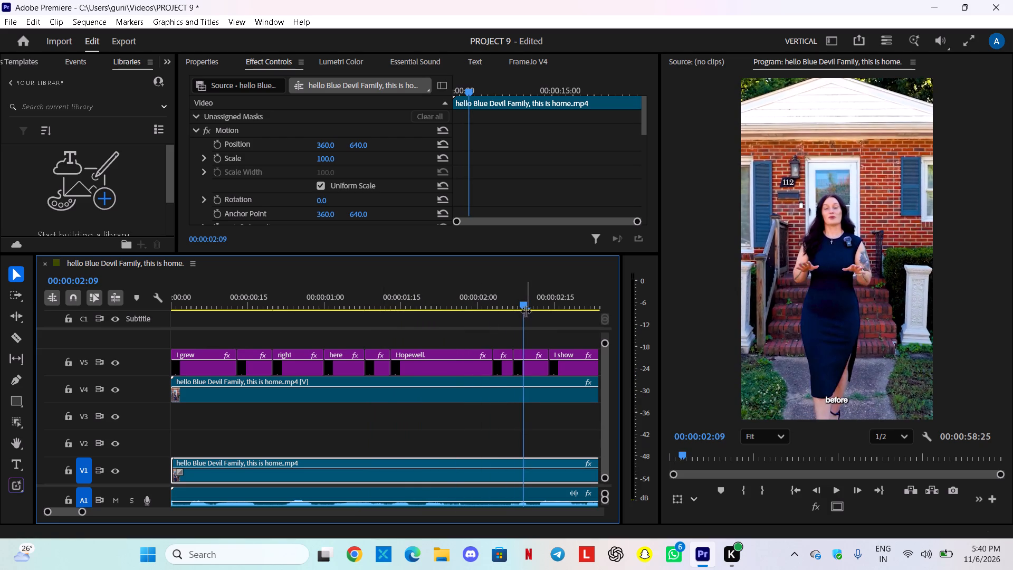
{"action": "left_click_drag", "start_coordinate": [522, 305], "coordinate": [423, 312]}
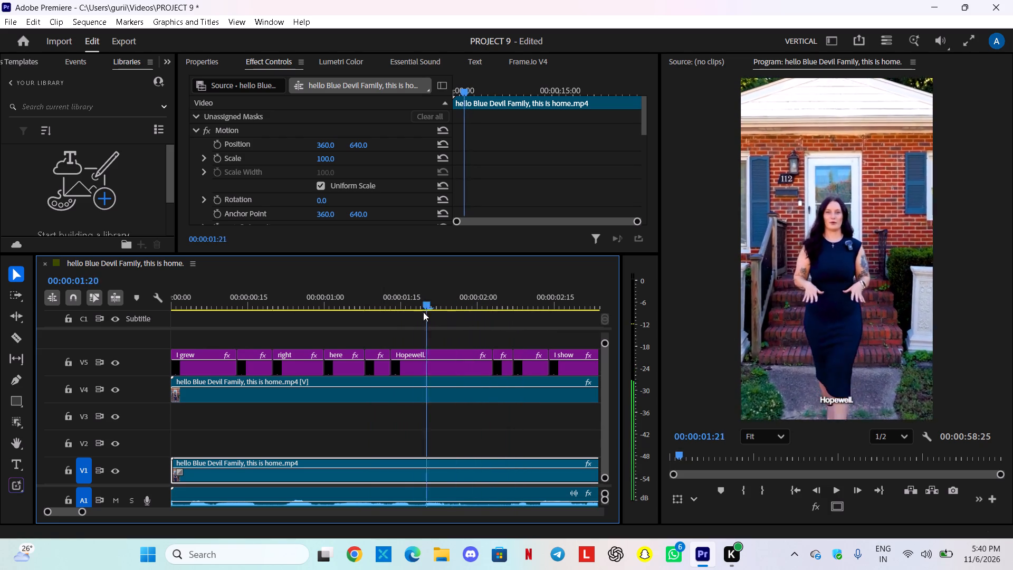
{"action": "left_click_drag", "start_coordinate": [423, 312], "coordinate": [175, 341]}
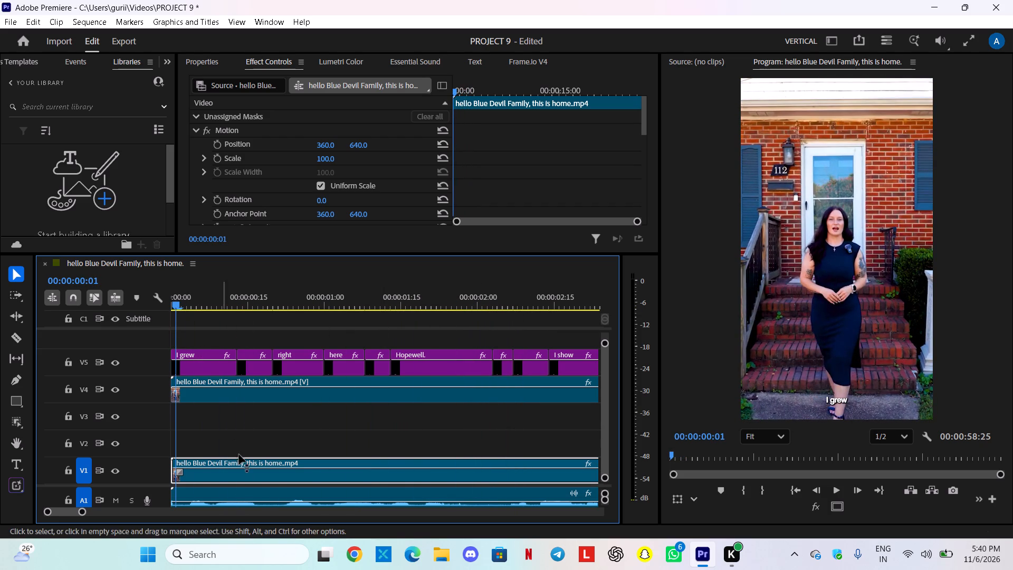
Set the font style of the "I grew" text graphic to Italic.
{"action": "left_click_drag", "start_coordinate": [81, 514], "coordinate": [72, 539]}
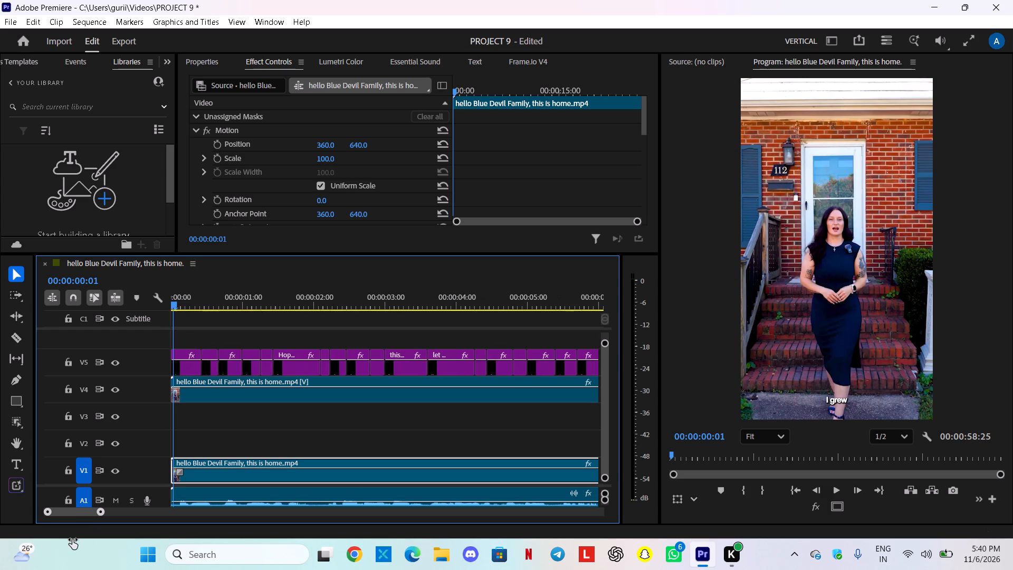
{"action": "left_click_drag", "start_coordinate": [72, 539], "coordinate": [70, 540]}
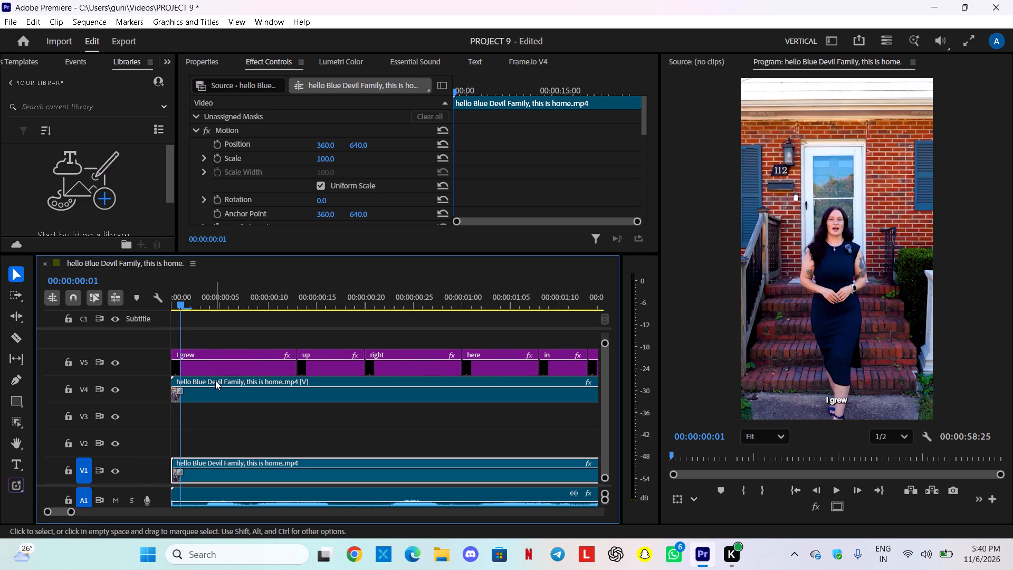
{"action": "left_click", "coordinate": [219, 353]}
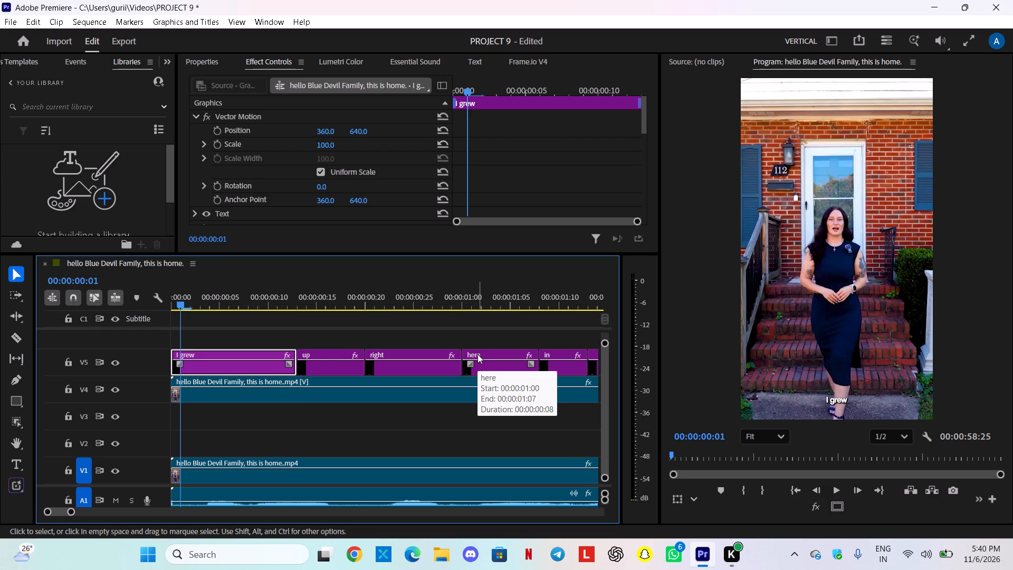
{"action": "left_click_drag", "start_coordinate": [262, 353], "coordinate": [262, 356]}
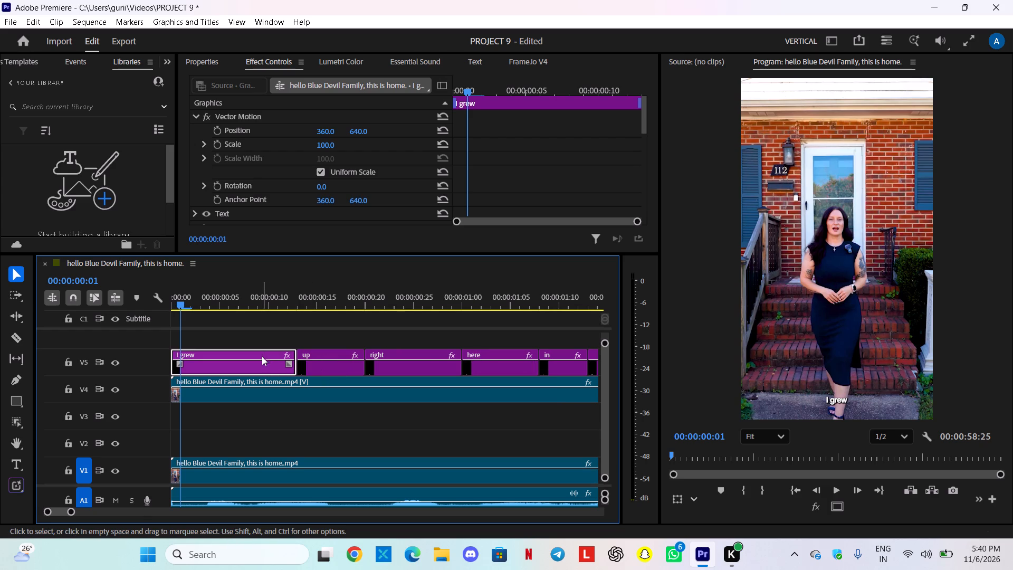
{"action": "left_click_drag", "start_coordinate": [262, 356], "coordinate": [248, 359]}
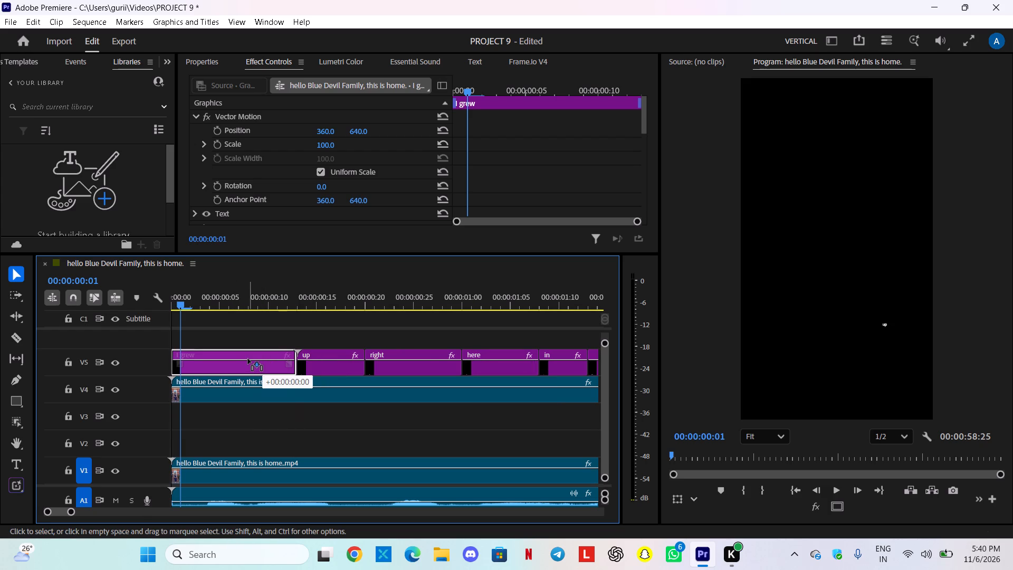
{"action": "left_click_drag", "start_coordinate": [248, 359], "coordinate": [249, 359]}
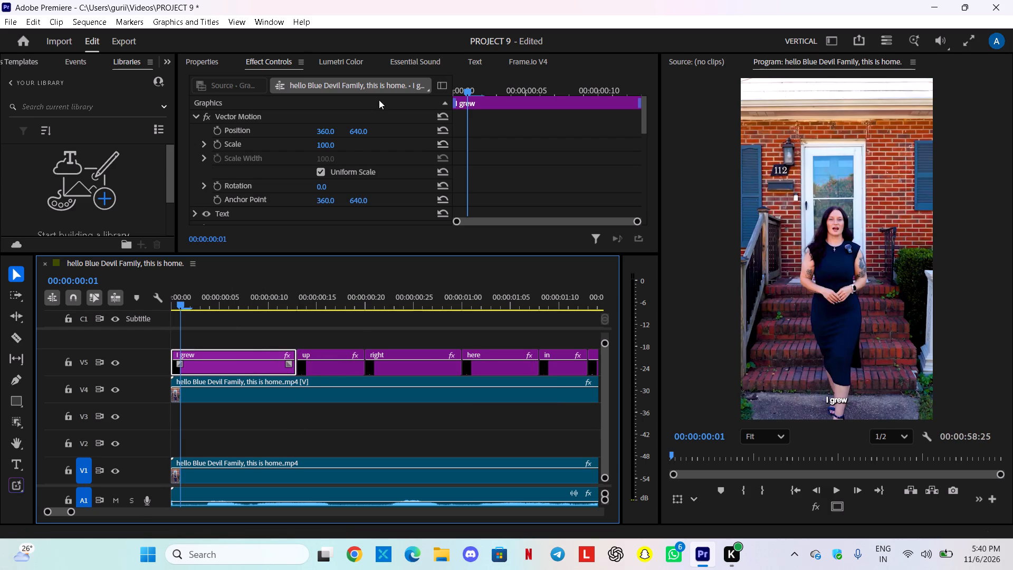
{"action": "left_click", "coordinate": [203, 59]}
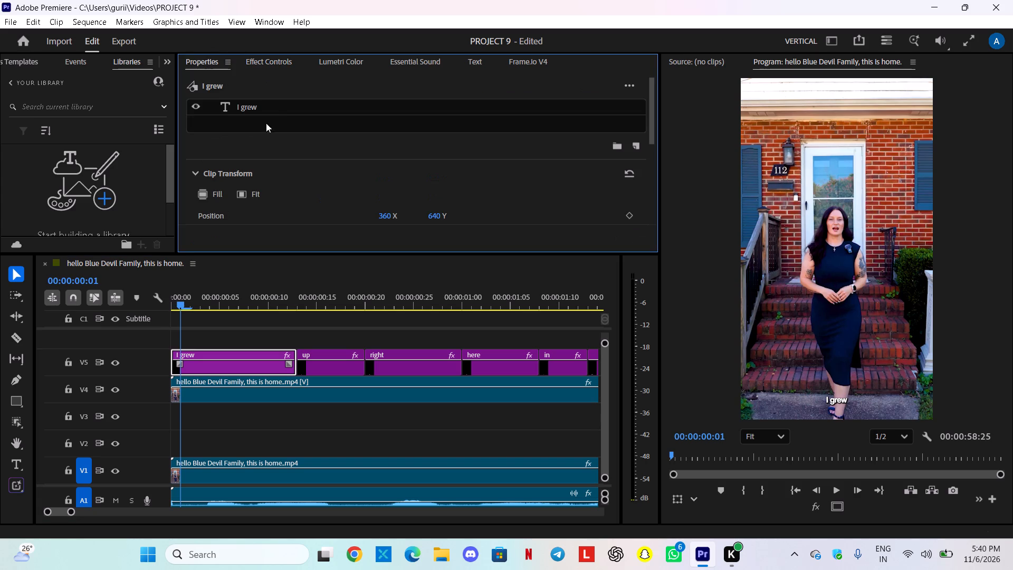
{"action": "left_click", "coordinate": [282, 111]}
{"action": "scroll", "coordinate": [286, 167], "scroll_direction": "down", "scroll_amount": 2}
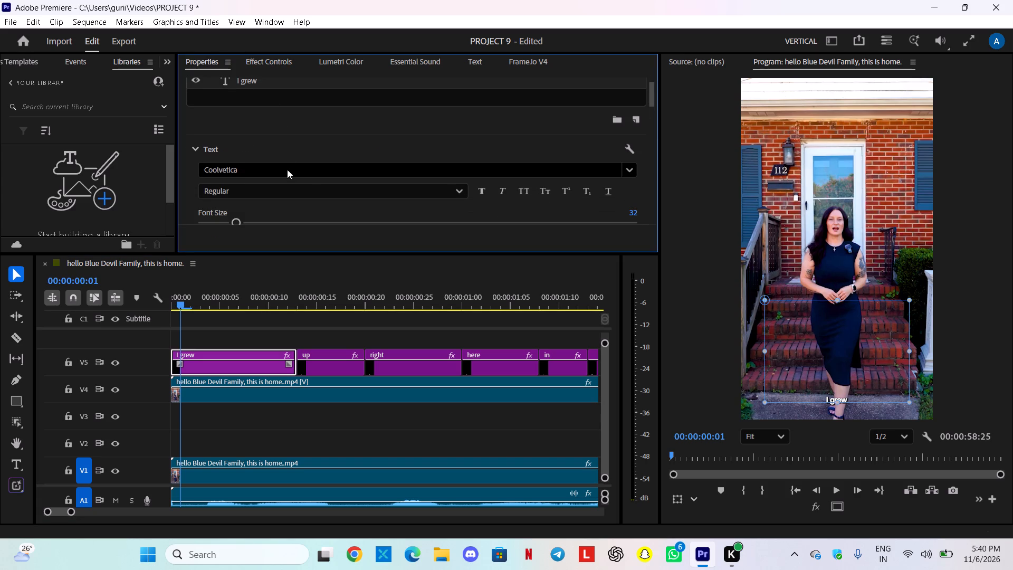
{"action": "left_click", "coordinate": [313, 192]}
{"action": "left_click", "coordinate": [288, 270]}
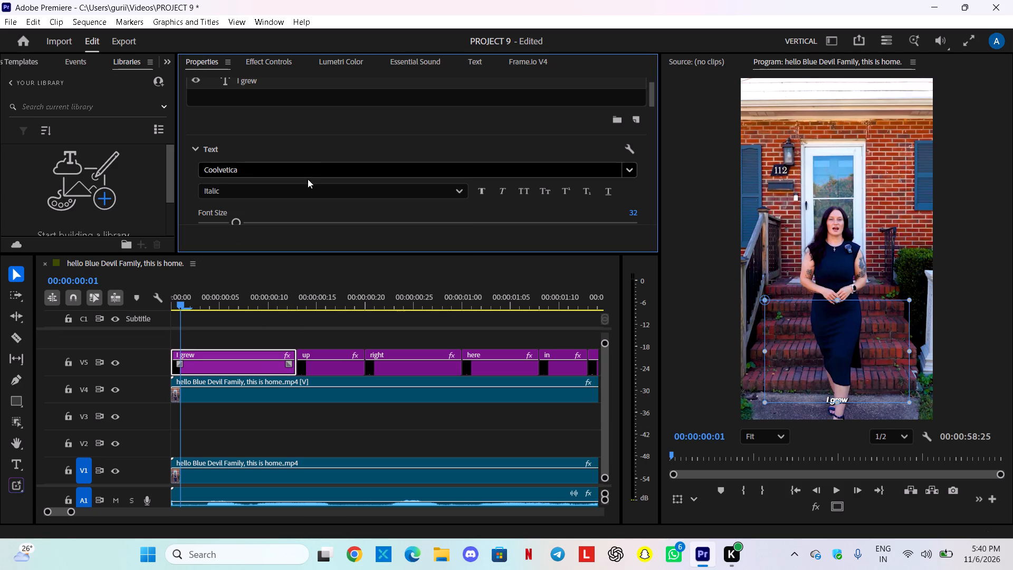
Enlarge the "I grew" text to font size 150.
{"action": "left_click_drag", "start_coordinate": [233, 221], "coordinate": [241, 220]}
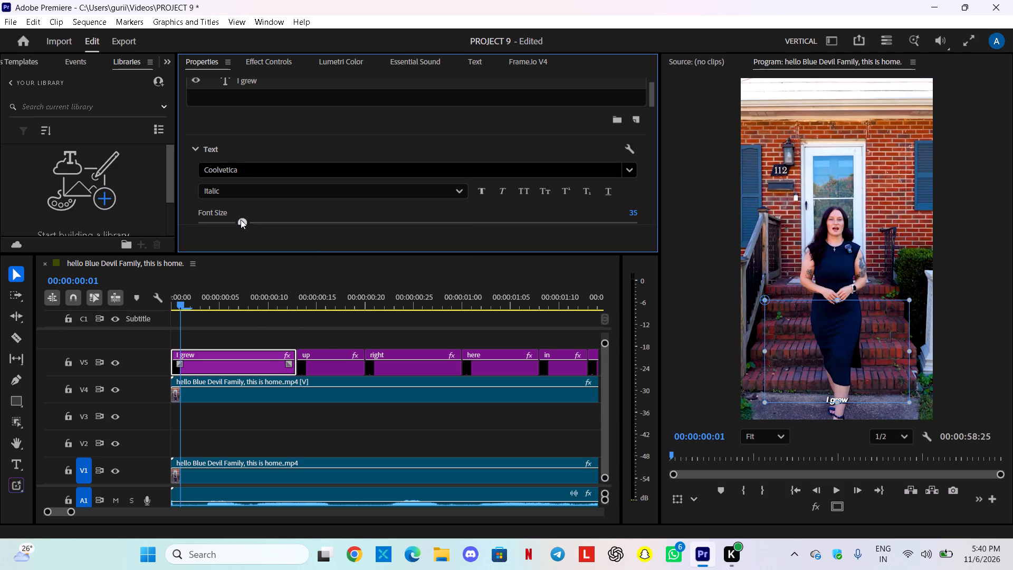
{"action": "left_click_drag", "start_coordinate": [241, 220], "coordinate": [378, 214]}
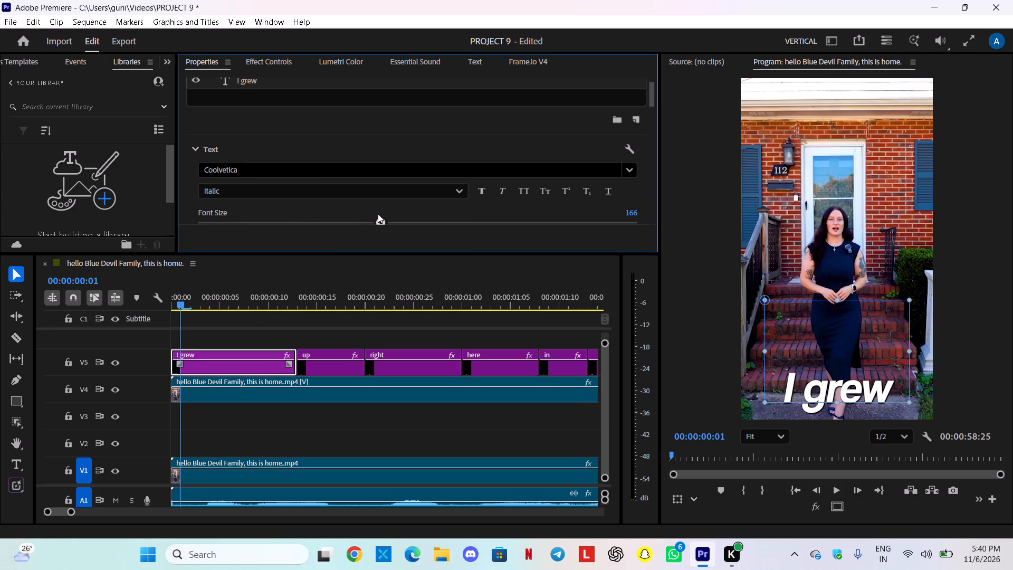
{"action": "left_click_drag", "start_coordinate": [378, 214], "coordinate": [387, 223]}
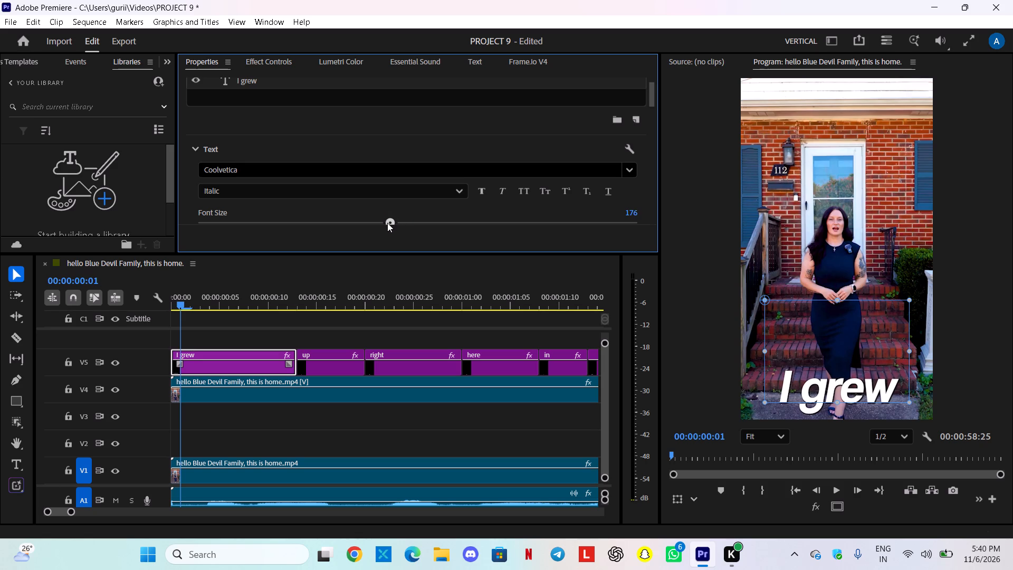
{"action": "left_click_drag", "start_coordinate": [387, 223], "coordinate": [365, 235]}
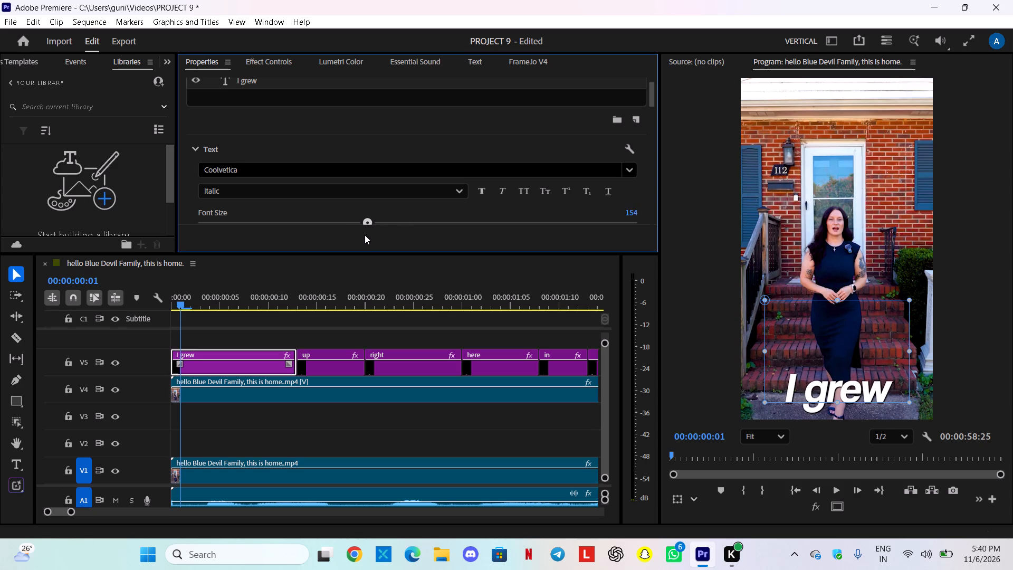
{"action": "left_click_drag", "start_coordinate": [365, 235], "coordinate": [361, 237]}
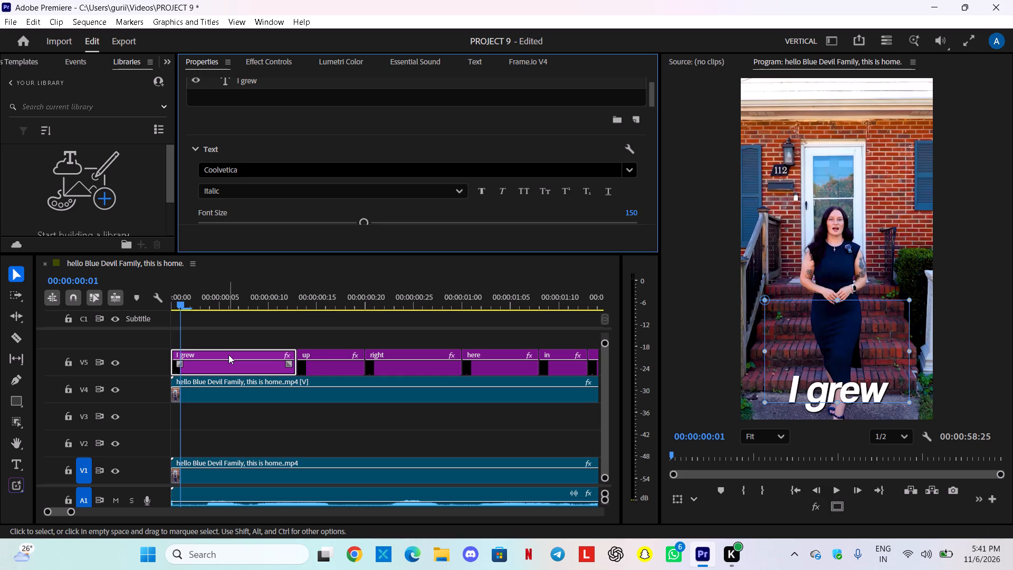
Move the "I grew" graphic down to track V3, beneath the V4 video clip, keeping its start time.
{"action": "left_click_drag", "start_coordinate": [228, 355], "coordinate": [225, 426]}
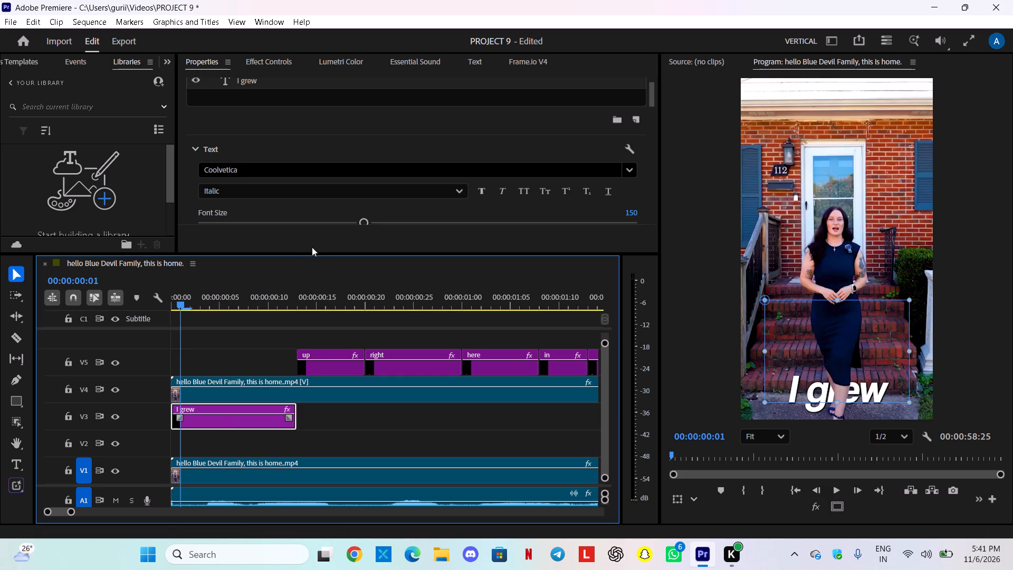
Raise the "I grew" graphic behind the speaker's head by setting its Motion vertical position to -25.
{"action": "left_click", "coordinate": [266, 72]}
{"action": "left_click", "coordinate": [270, 57]}
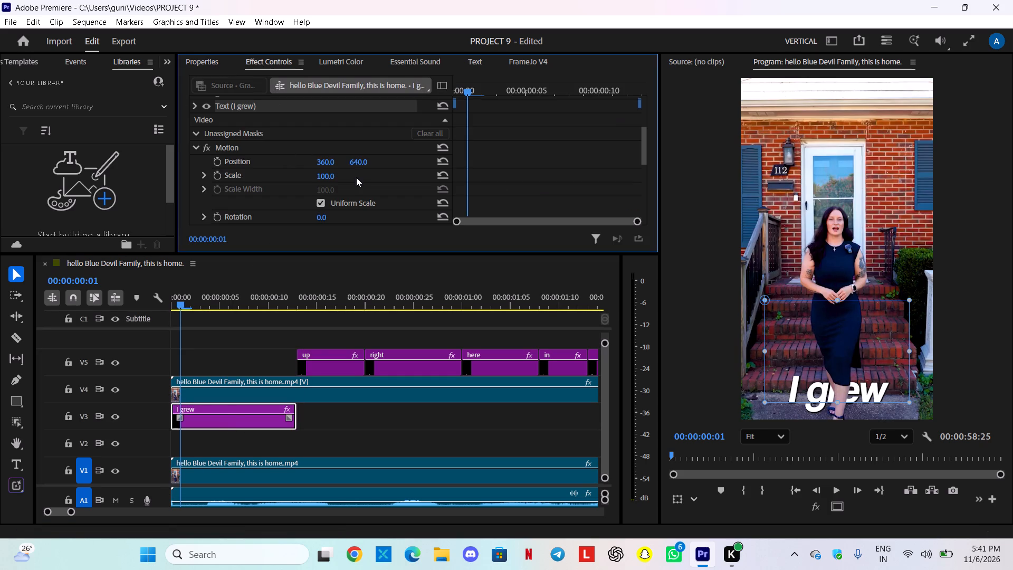
{"action": "left_click_drag", "start_coordinate": [352, 161], "coordinate": [0, 267]}
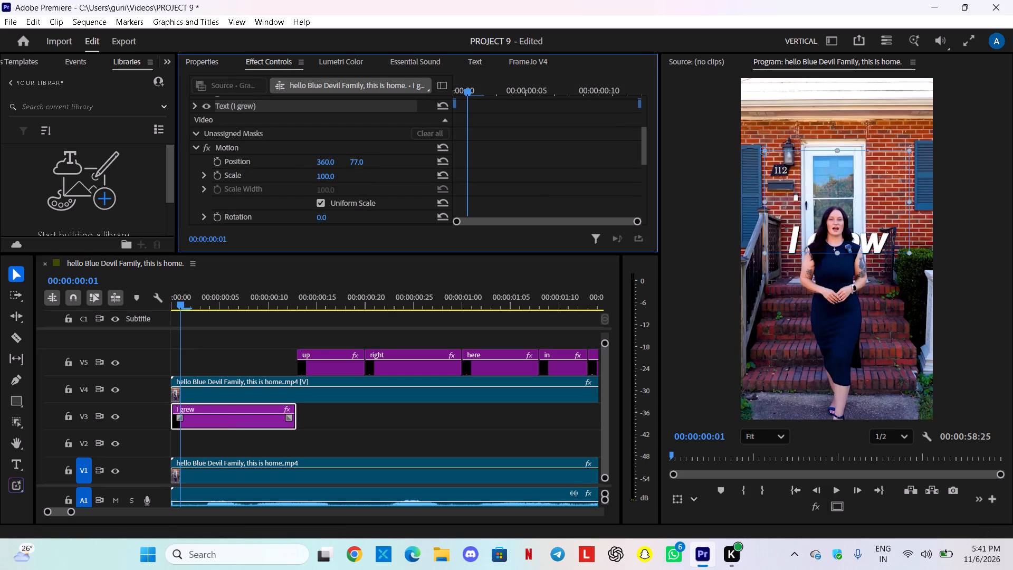
{"action": "left_click_drag", "start_coordinate": [0, 267], "coordinate": [8, 334]}
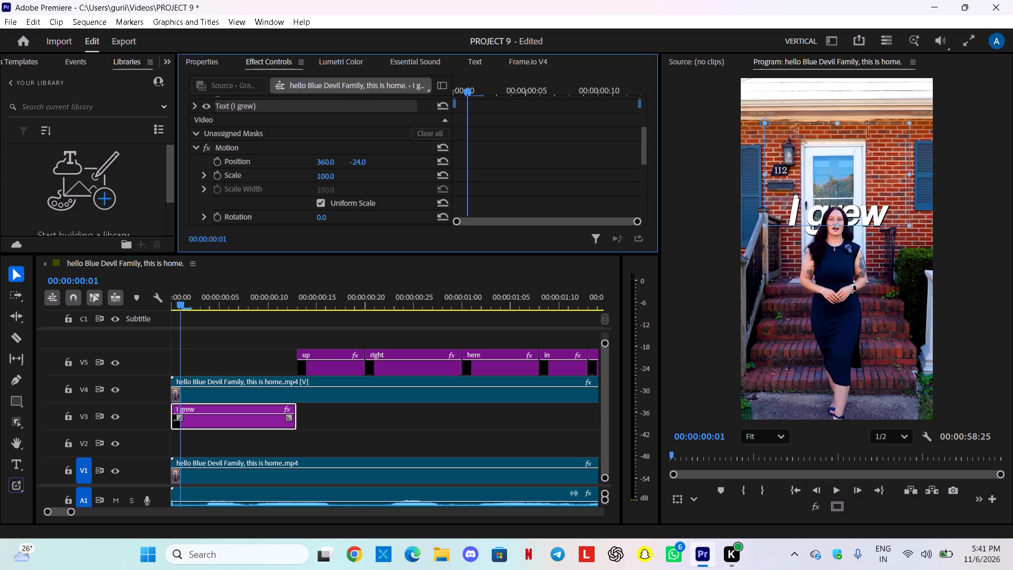
{"action": "left_click_drag", "start_coordinate": [8, 334], "coordinate": [7, 334]}
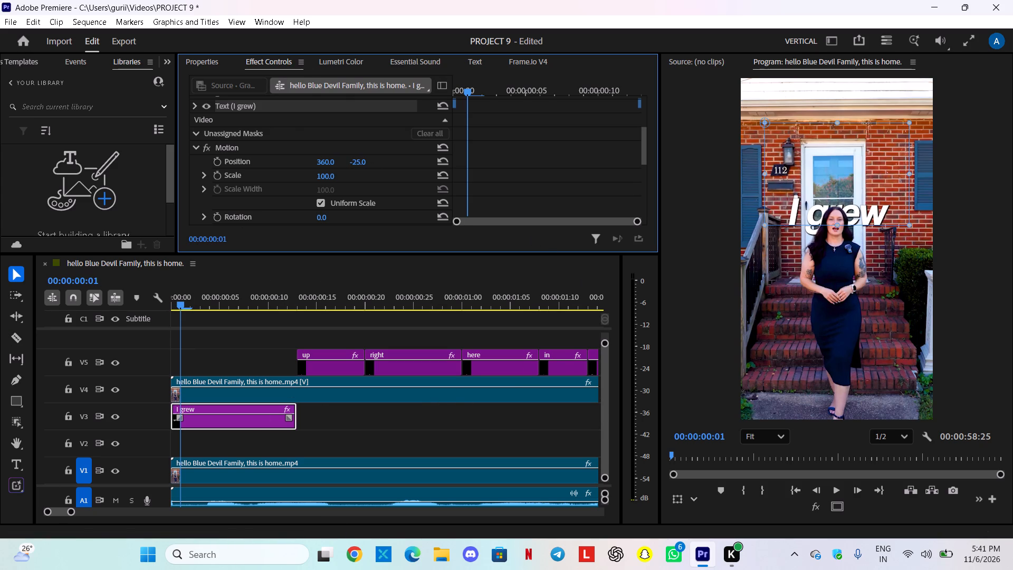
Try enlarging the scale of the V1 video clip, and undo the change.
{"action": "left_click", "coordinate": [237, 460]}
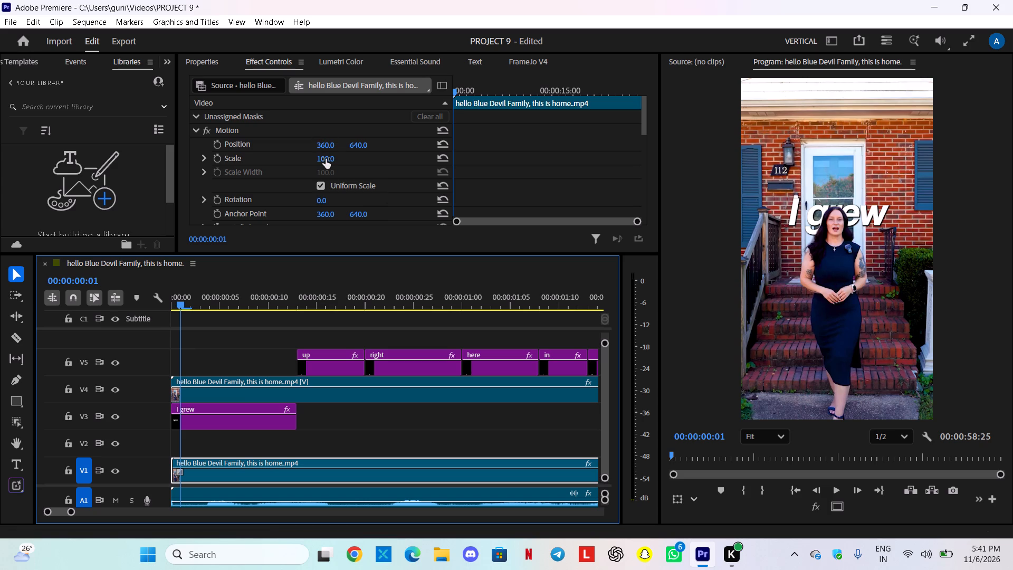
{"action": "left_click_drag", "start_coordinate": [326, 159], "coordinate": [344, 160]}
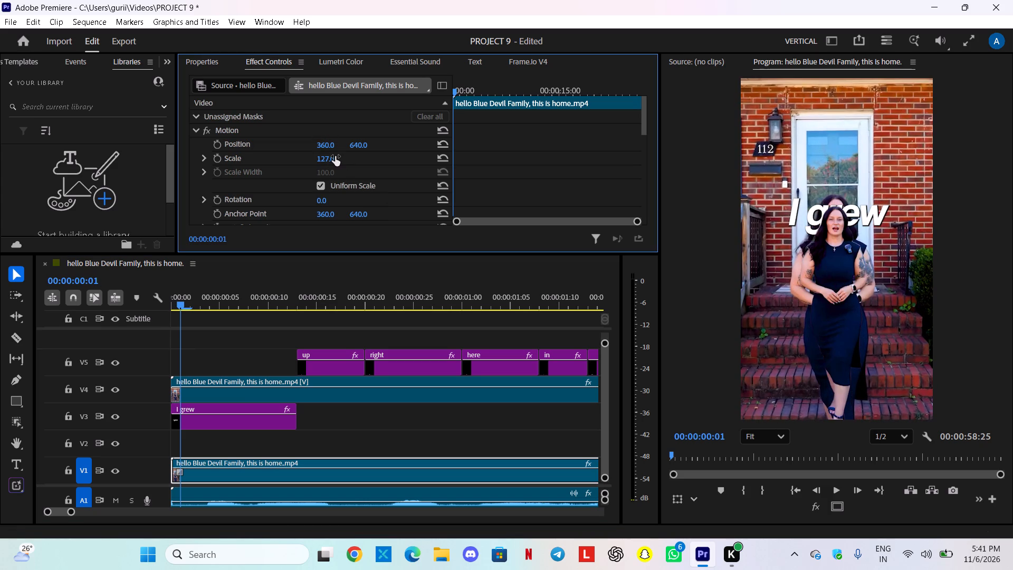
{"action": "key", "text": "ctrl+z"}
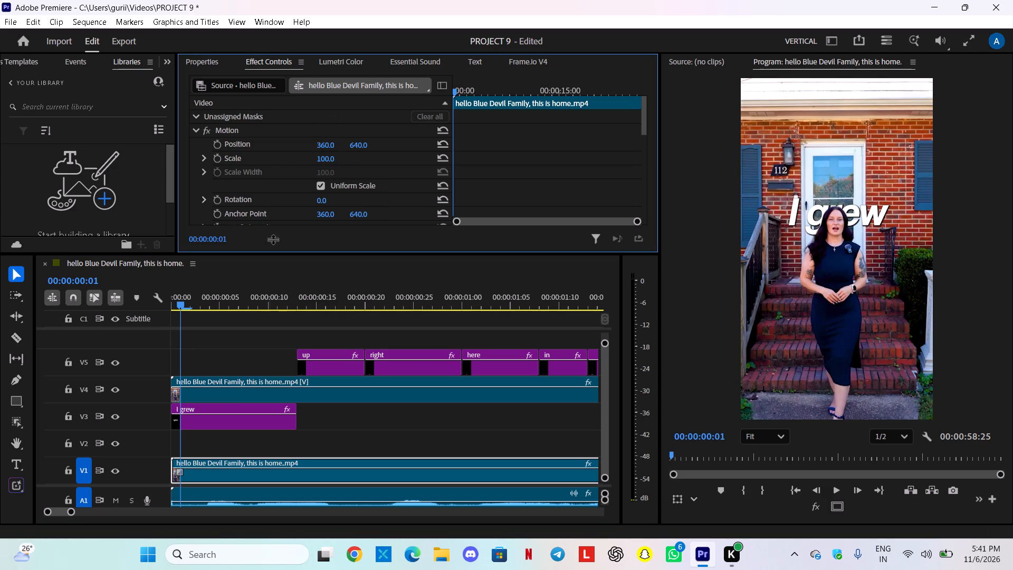
Enlarge the "I grew" text to font size 170.
{"action": "left_click", "coordinate": [219, 408]}
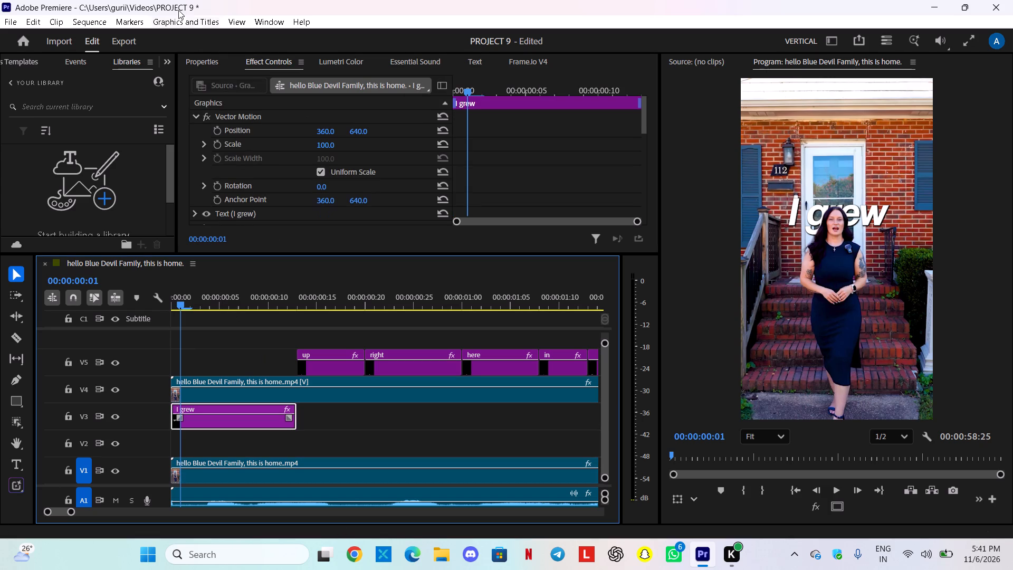
{"action": "left_click", "coordinate": [208, 63]}
{"action": "left_click", "coordinate": [303, 110]}
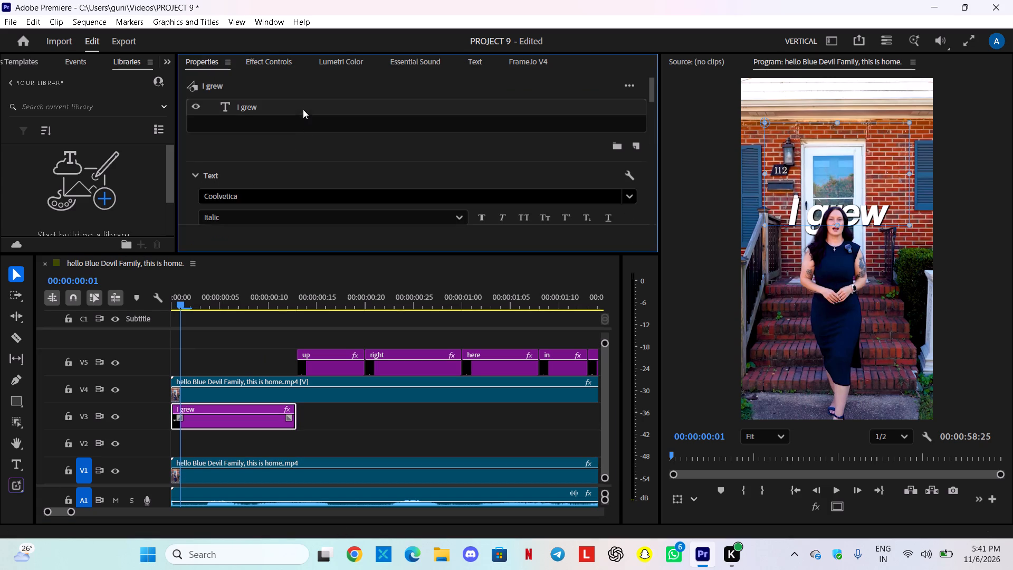
{"action": "scroll", "coordinate": [301, 114], "scroll_direction": "down", "scroll_amount": 5}
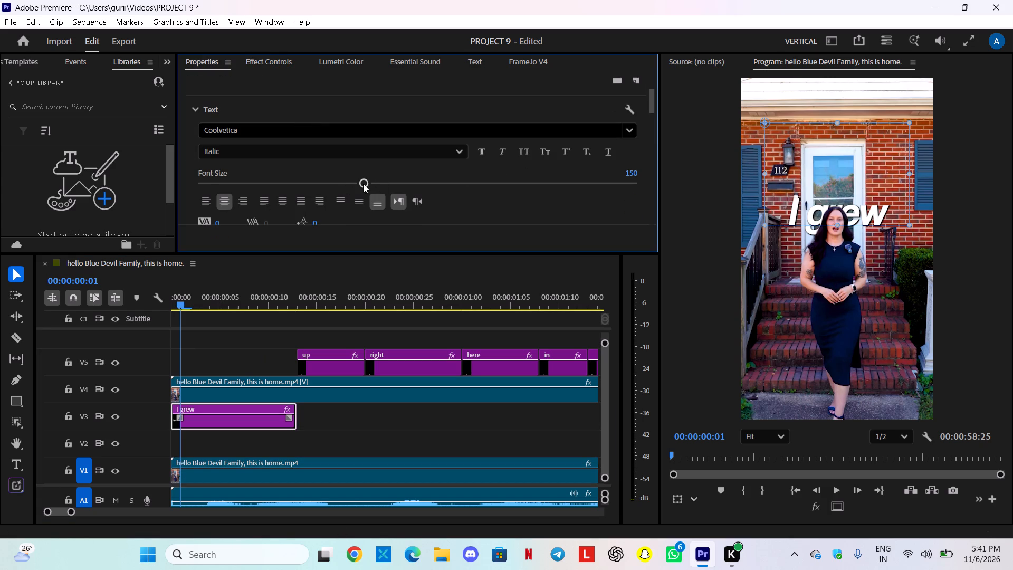
{"action": "left_click_drag", "start_coordinate": [364, 184], "coordinate": [393, 182]}
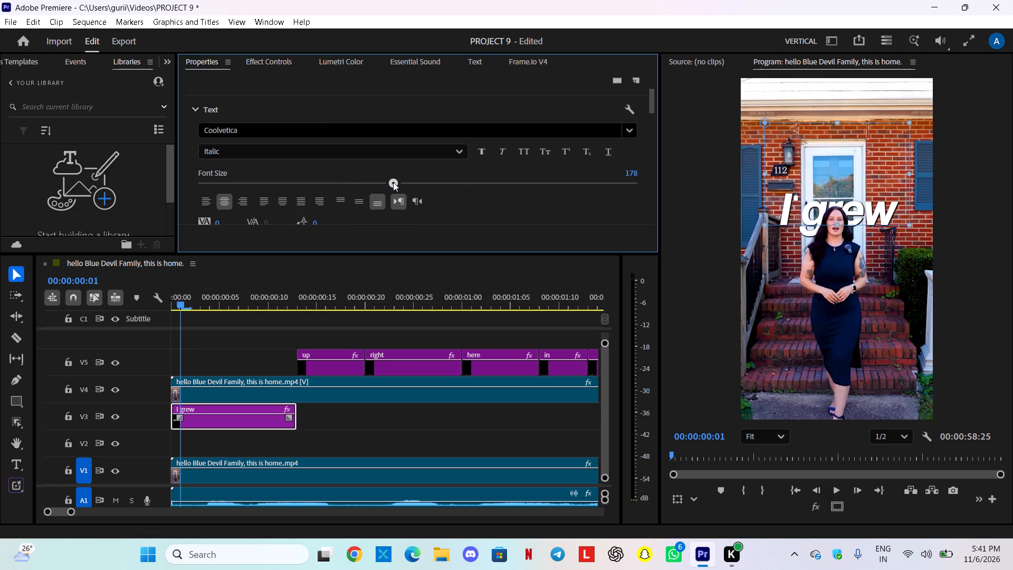
{"action": "left_click_drag", "start_coordinate": [393, 182], "coordinate": [382, 185]}
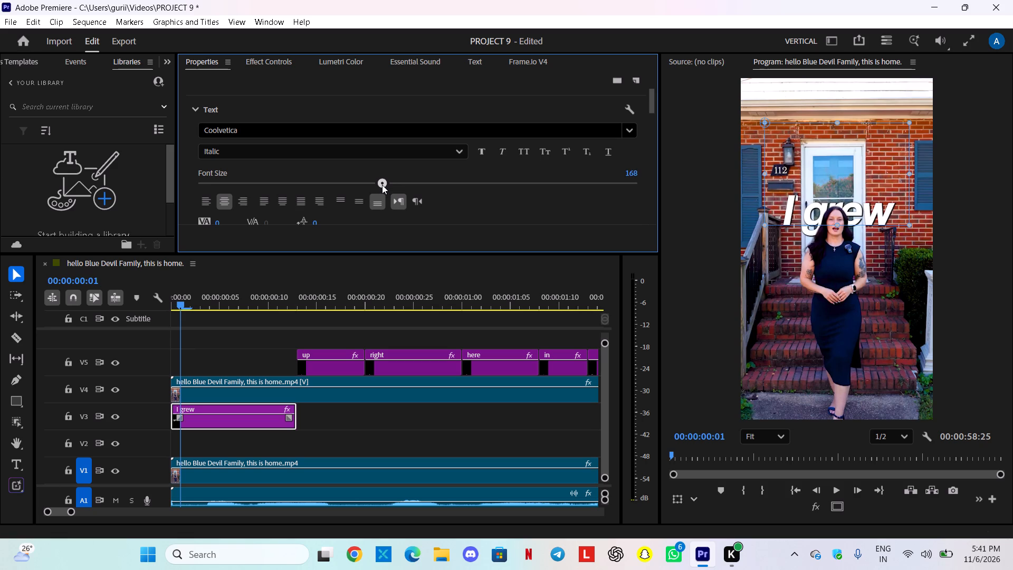
{"action": "left_click_drag", "start_coordinate": [382, 185], "coordinate": [385, 185]}
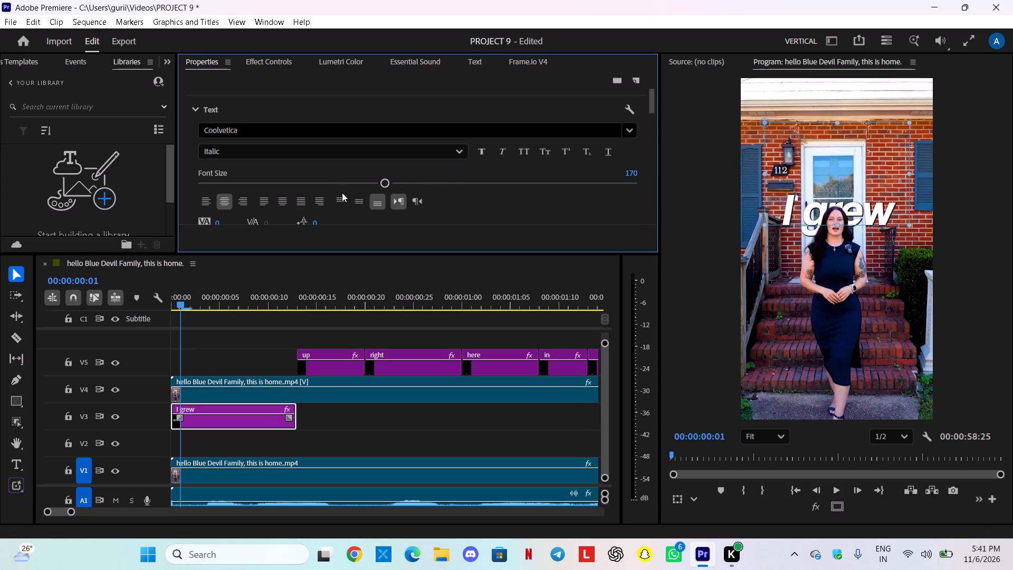
Center-align the "I grew" text and align its layer horizontally to the center of the frame.
{"action": "scroll", "coordinate": [418, 194], "scroll_direction": "down", "scroll_amount": 4}
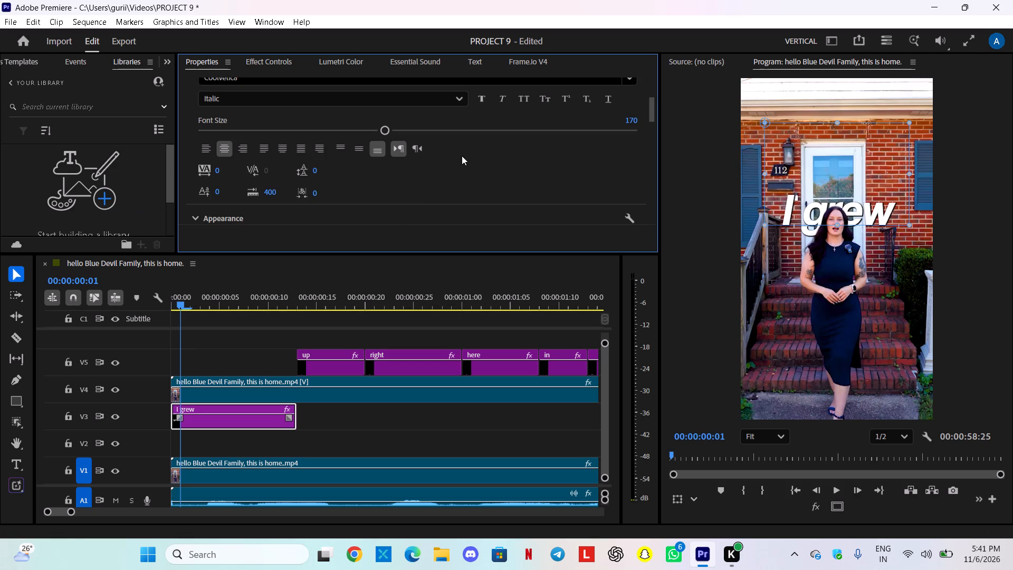
{"action": "left_click", "coordinate": [222, 150]}
{"action": "scroll", "coordinate": [398, 151], "scroll_direction": "down", "scroll_amount": 14}
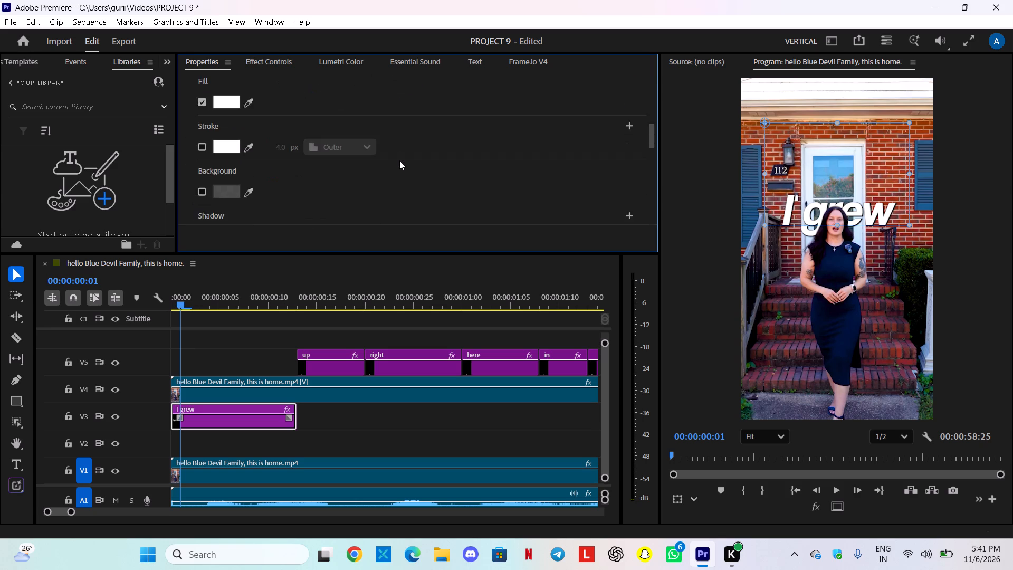
{"action": "scroll", "coordinate": [399, 160], "scroll_direction": "down", "scroll_amount": 19}
{"action": "left_click", "coordinate": [405, 137]}
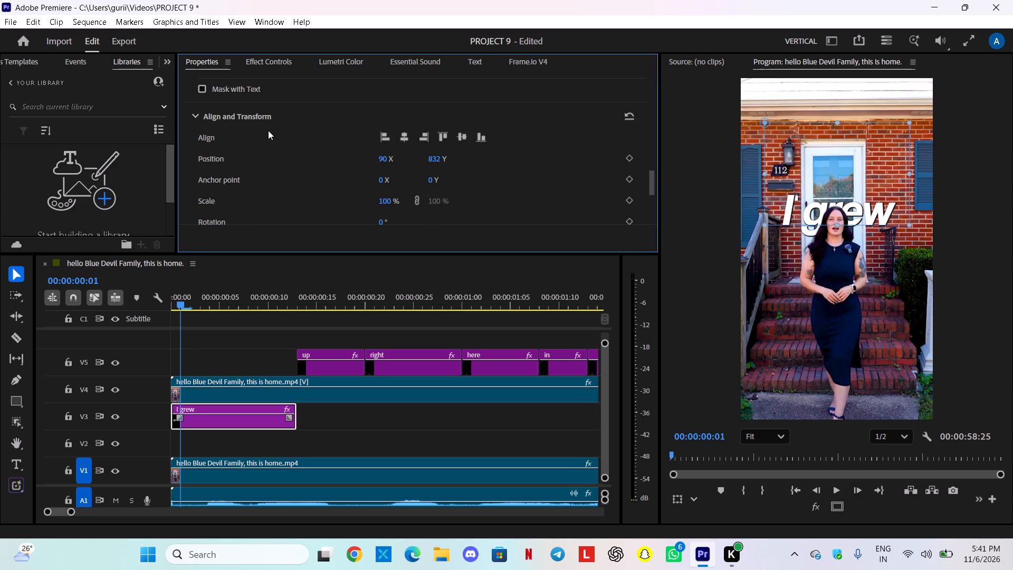
Examine the "I grew" graphic's linked style, pinning, shadow and fill color settings.
{"action": "scroll", "coordinate": [272, 122], "scroll_direction": "down", "scroll_amount": 13}
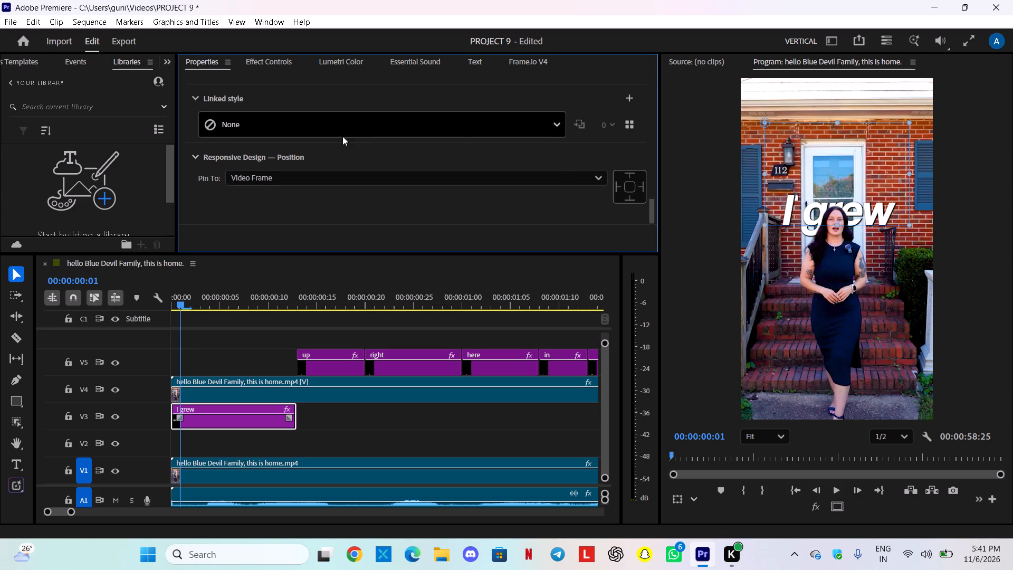
{"action": "left_click", "coordinate": [342, 129]}
{"action": "left_click", "coordinate": [342, 129]}
{"action": "left_click", "coordinate": [324, 177]}
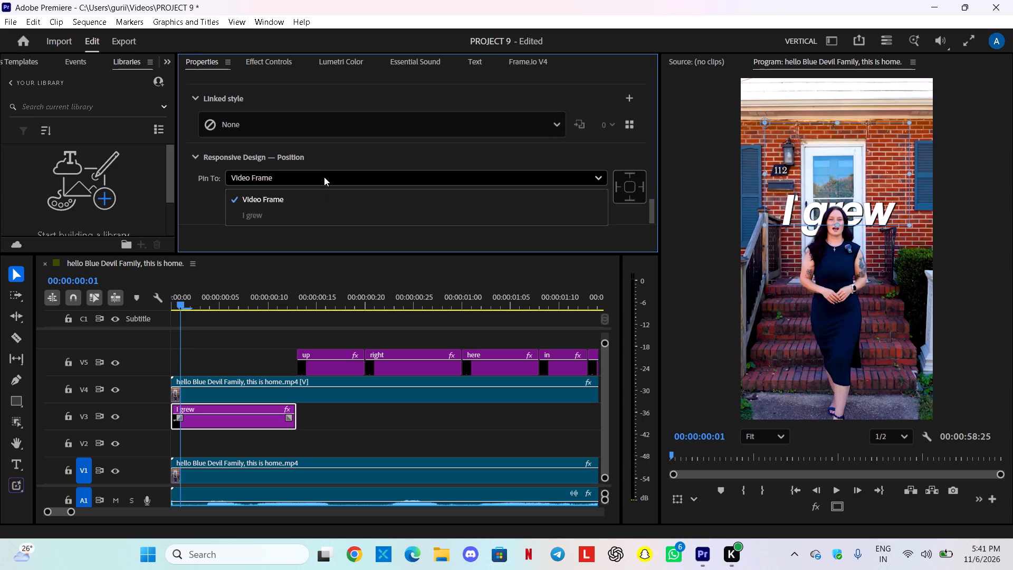
{"action": "left_click", "coordinate": [324, 177]}
{"action": "scroll", "coordinate": [337, 154], "scroll_direction": "up", "scroll_amount": 16}
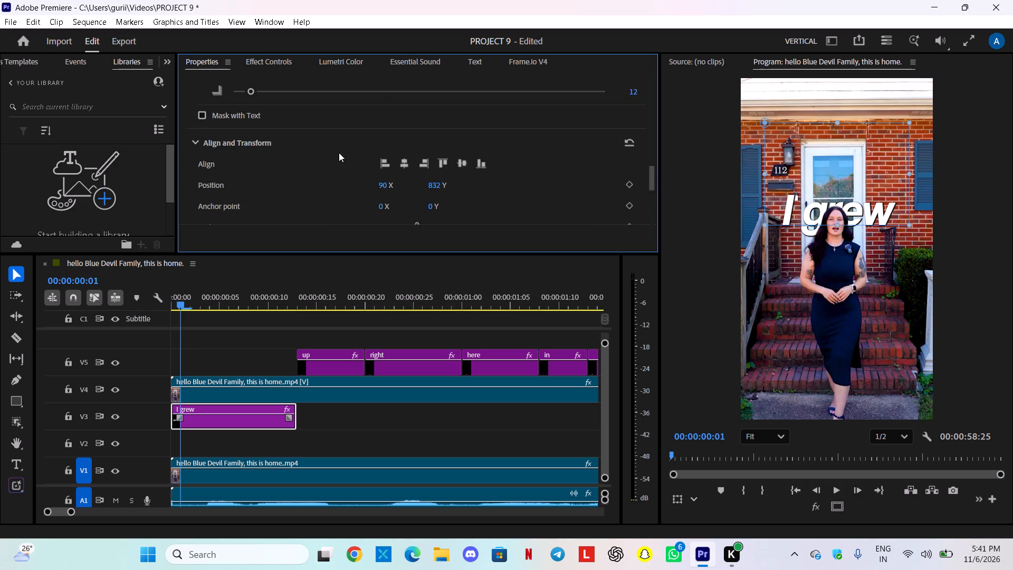
{"action": "scroll", "coordinate": [339, 153], "scroll_direction": "up", "scroll_amount": 4}
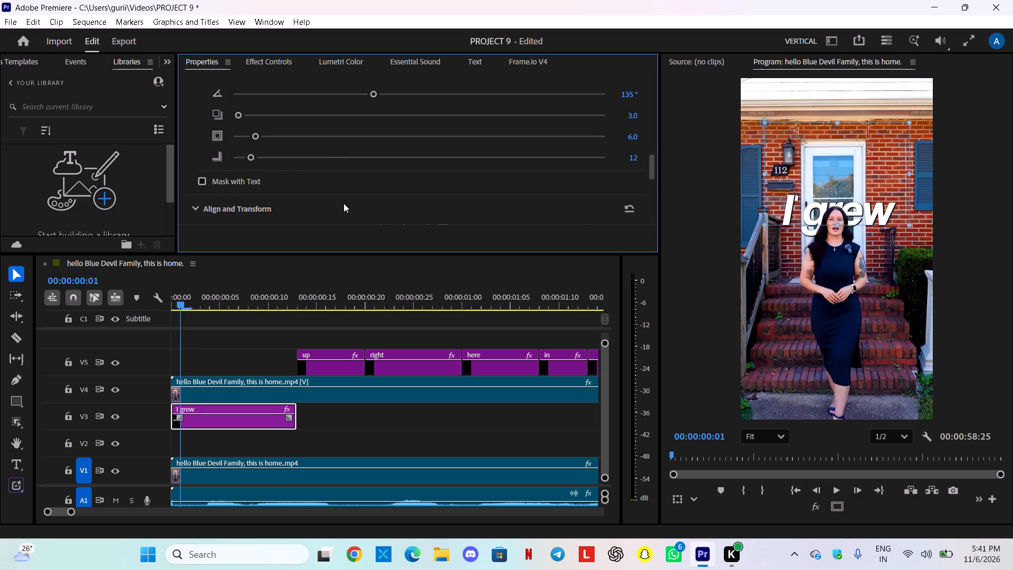
{"action": "scroll", "coordinate": [320, 191], "scroll_direction": "up", "scroll_amount": 7}
{"action": "scroll", "coordinate": [321, 122], "scroll_direction": "up", "scroll_amount": 8}
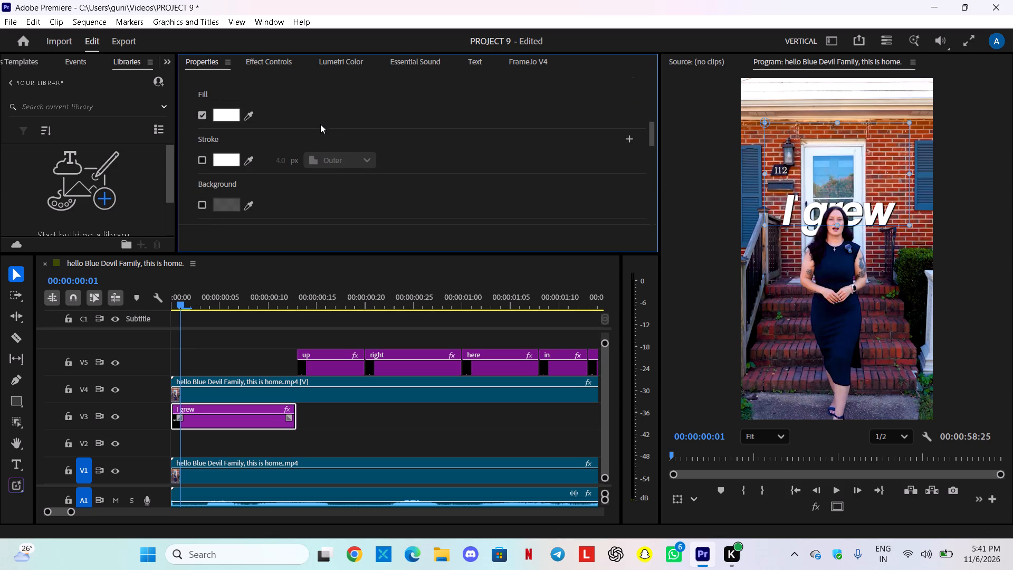
{"action": "left_click", "coordinate": [223, 114]}
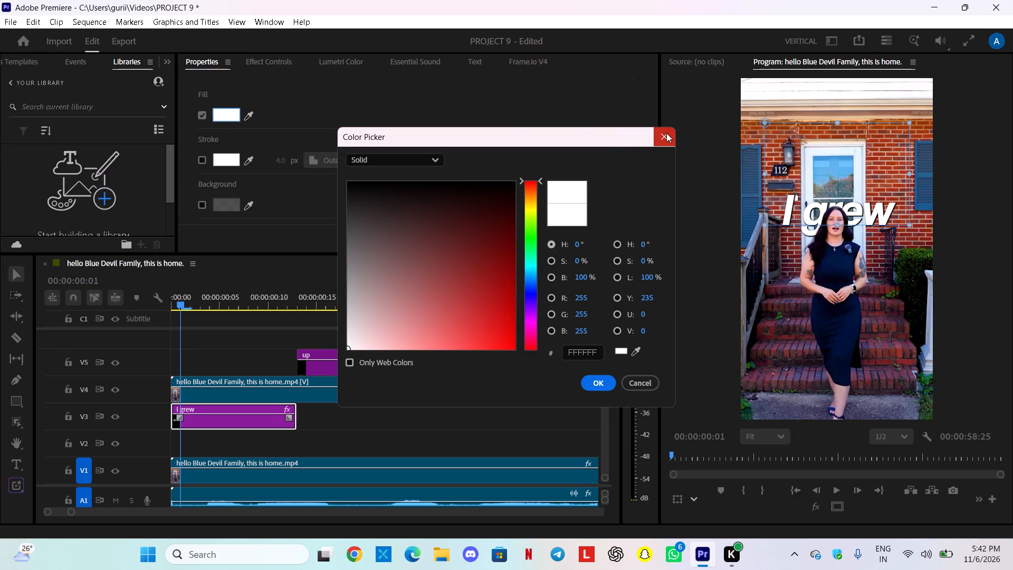
{"action": "left_click", "coordinate": [665, 134]}
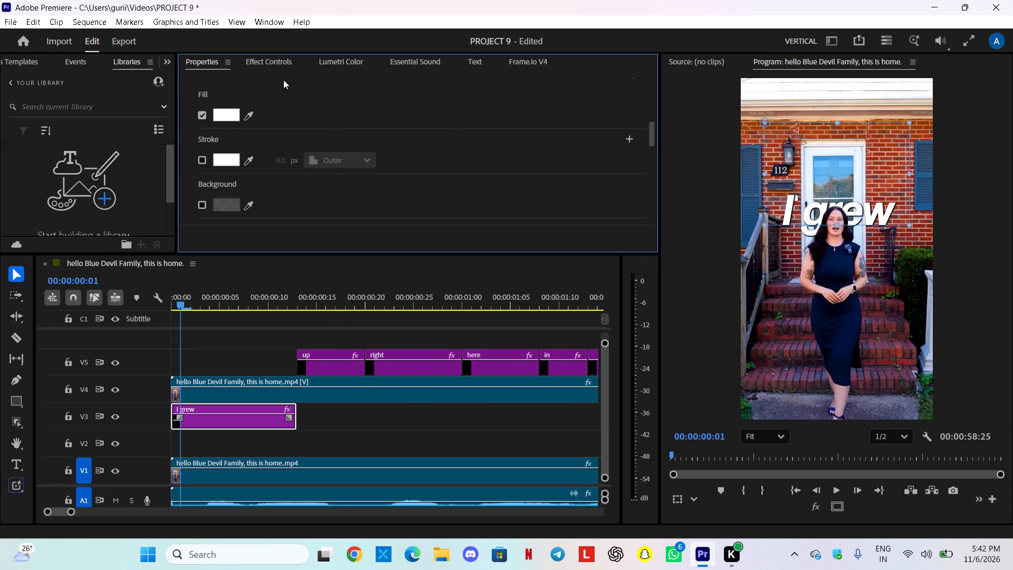
Set the "I grew" graphic's opacity blend mode to Difference.
{"action": "left_click", "coordinate": [283, 64]}
{"action": "scroll", "coordinate": [278, 149], "scroll_direction": "down", "scroll_amount": 20}
{"action": "scroll", "coordinate": [278, 149], "scroll_direction": "down", "scroll_amount": 2}
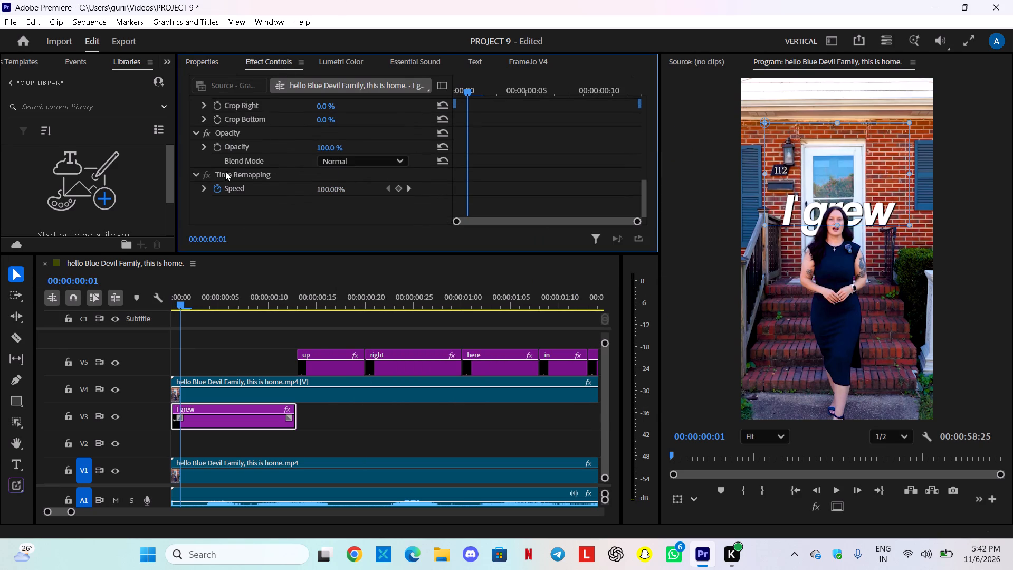
{"action": "left_click", "coordinate": [339, 160]}
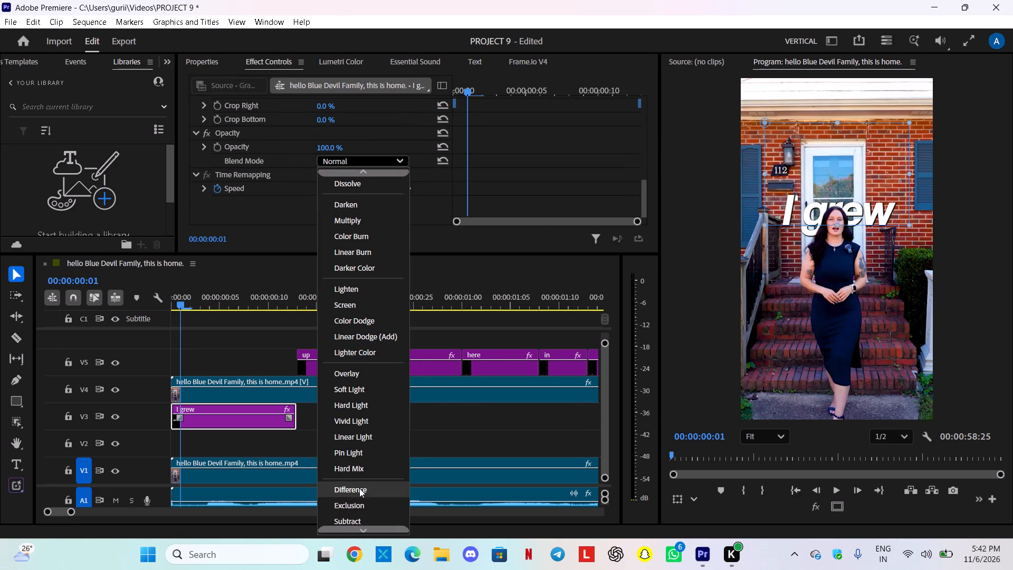
{"action": "left_click", "coordinate": [359, 487]}
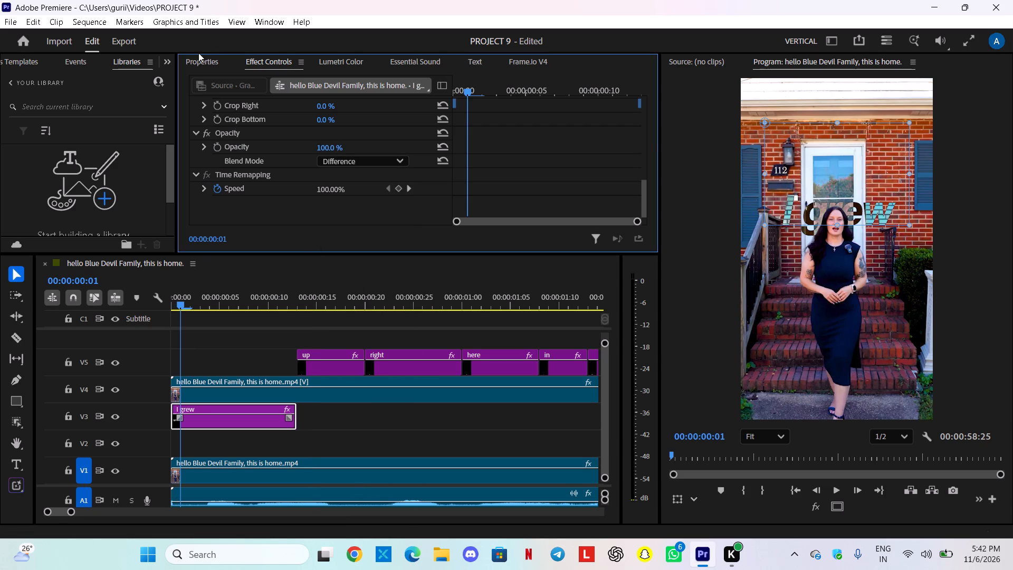
Set the "I grew" text's fill color to the bright purple C700FF.
{"action": "left_click", "coordinate": [204, 57]}
{"action": "scroll", "coordinate": [240, 113], "scroll_direction": "up", "scroll_amount": 5}
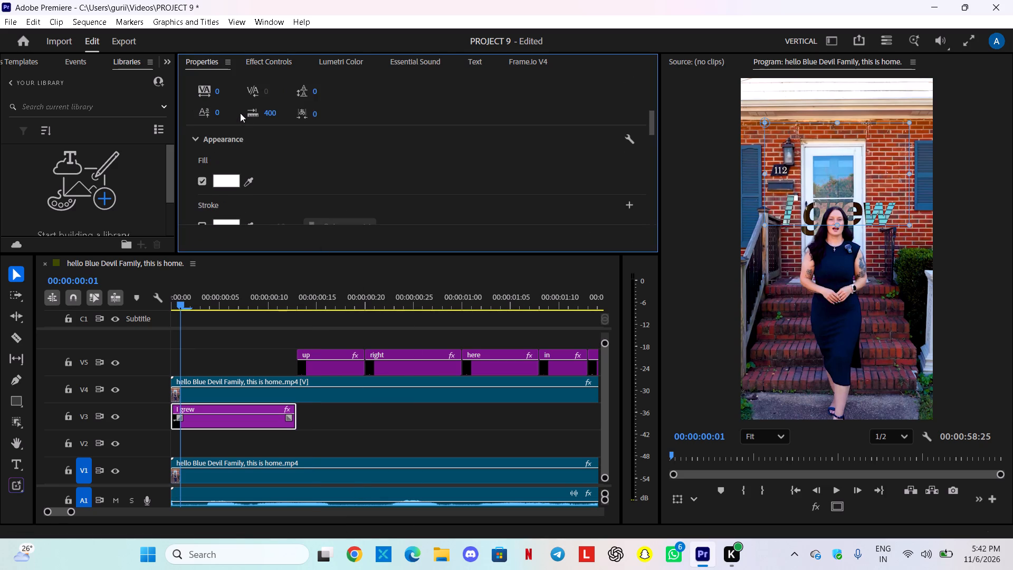
{"action": "left_click", "coordinate": [224, 181]}
{"action": "left_click_drag", "start_coordinate": [444, 284], "coordinate": [492, 320]}
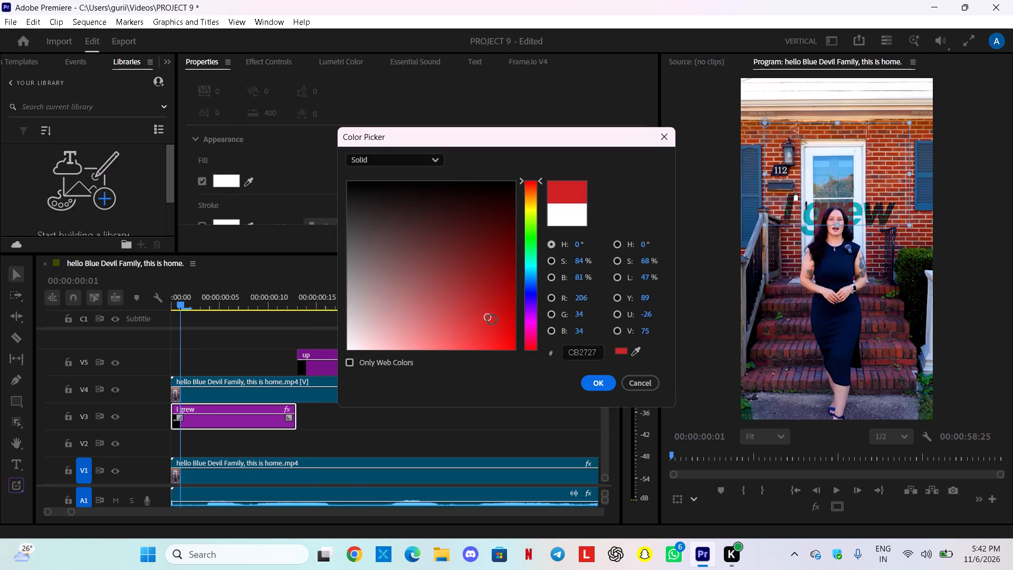
{"action": "left_click_drag", "start_coordinate": [492, 320], "coordinate": [496, 250]}
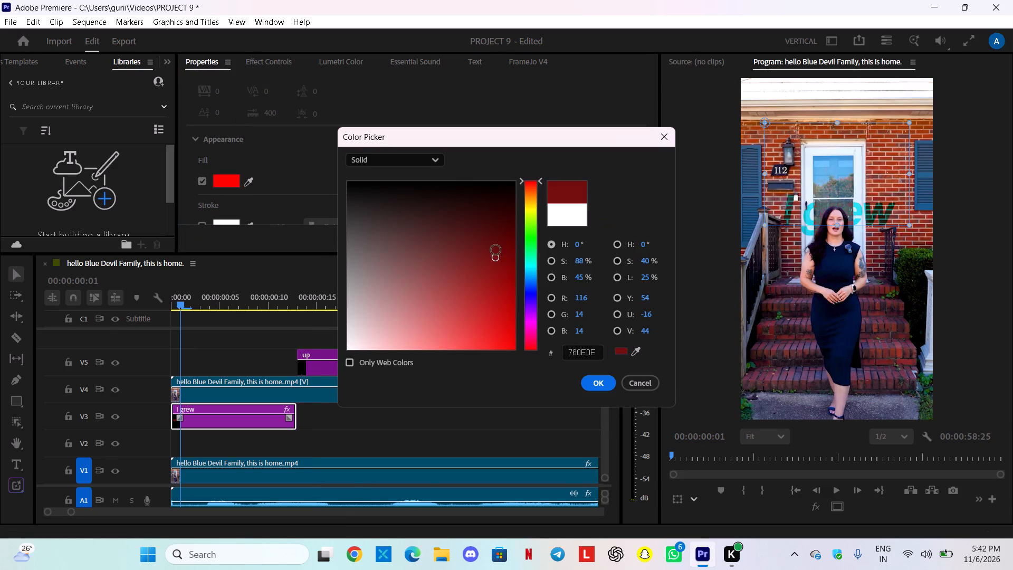
{"action": "left_click_drag", "start_coordinate": [496, 250], "coordinate": [165, 305]}
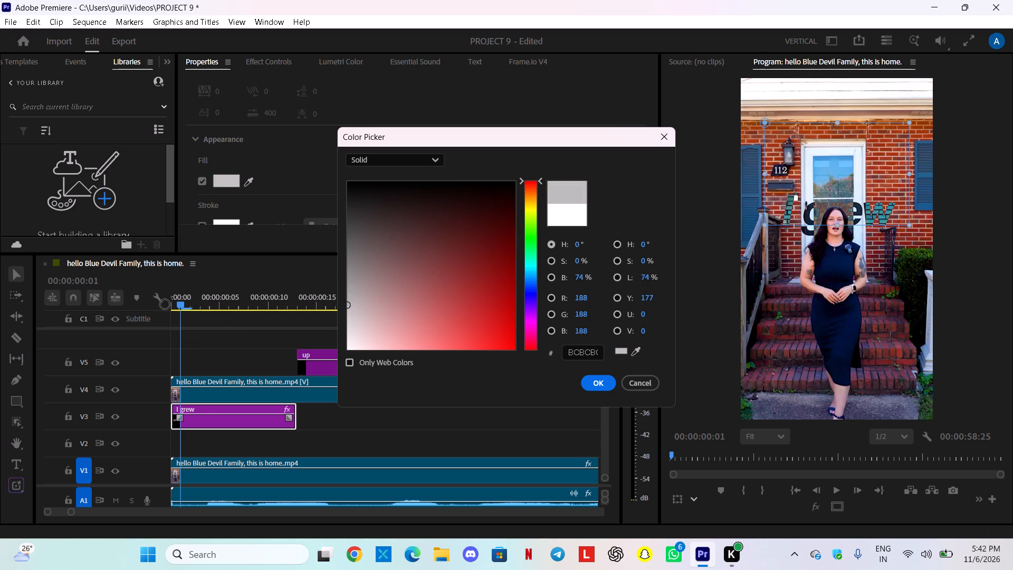
{"action": "left_click_drag", "start_coordinate": [165, 305], "coordinate": [123, 408]}
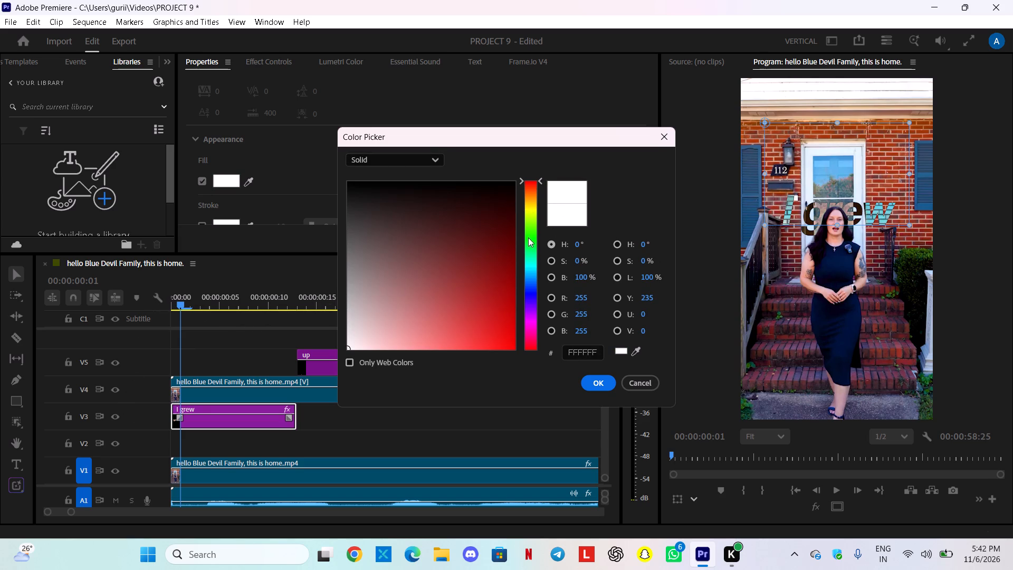
{"action": "left_click_drag", "start_coordinate": [533, 253], "coordinate": [526, 339]}
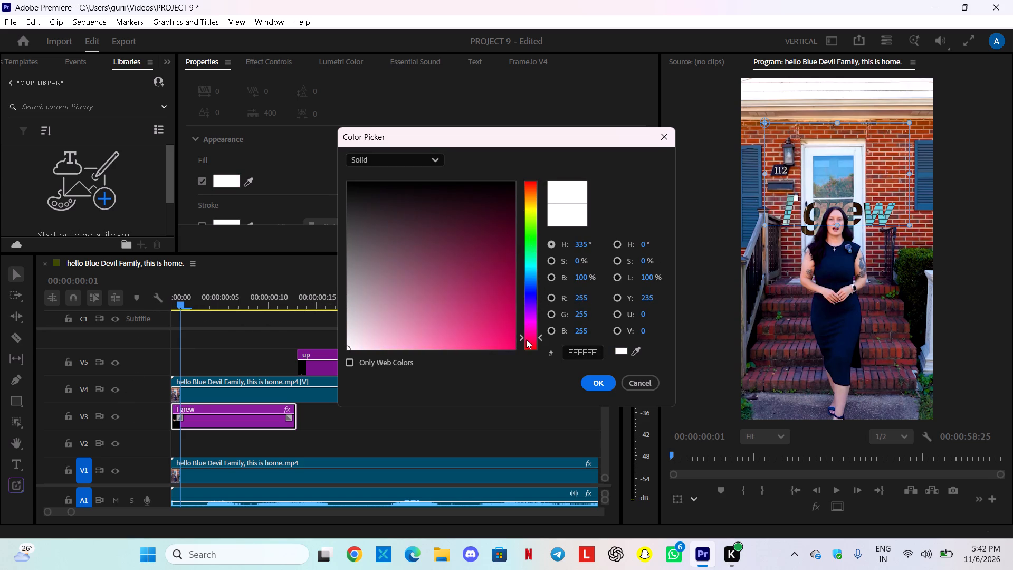
{"action": "left_click_drag", "start_coordinate": [526, 339], "coordinate": [522, 348]}
{"action": "left_click_drag", "start_coordinate": [406, 222], "coordinate": [539, 372]}
{"action": "left_click_drag", "start_coordinate": [527, 325], "coordinate": [531, 261]}
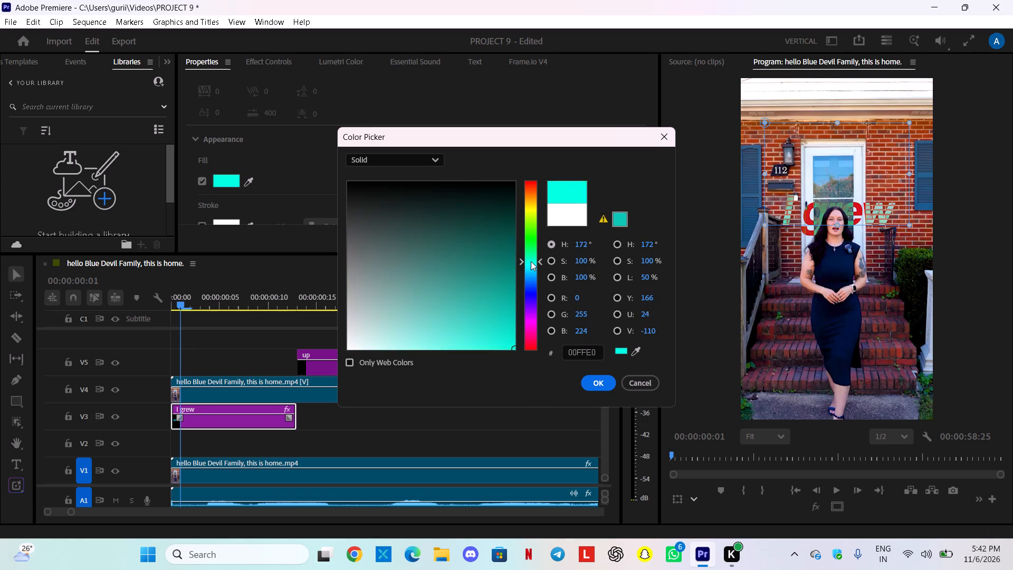
{"action": "left_click_drag", "start_coordinate": [531, 261], "coordinate": [525, 232]}
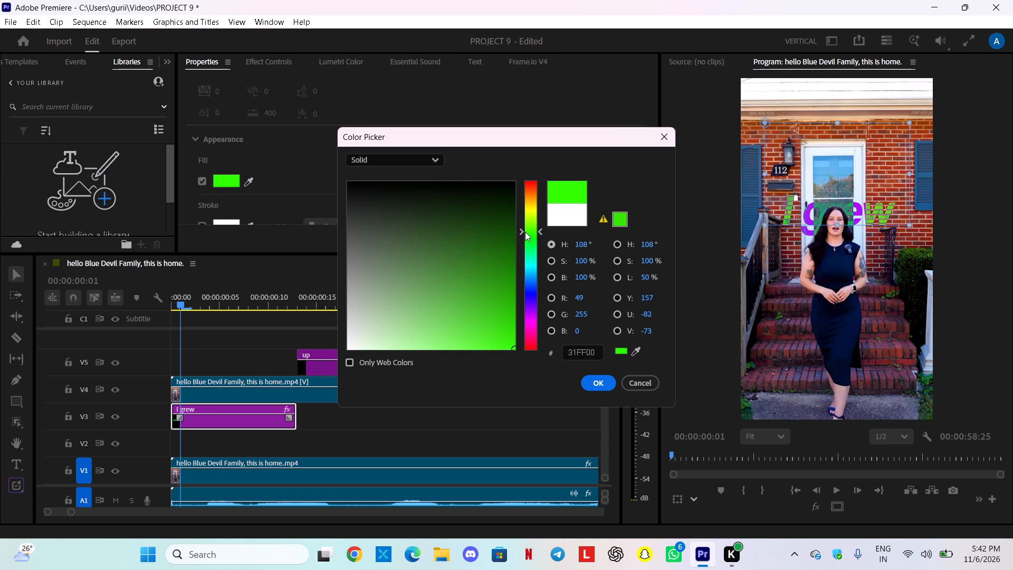
{"action": "left_click_drag", "start_coordinate": [525, 232], "coordinate": [525, 277]}
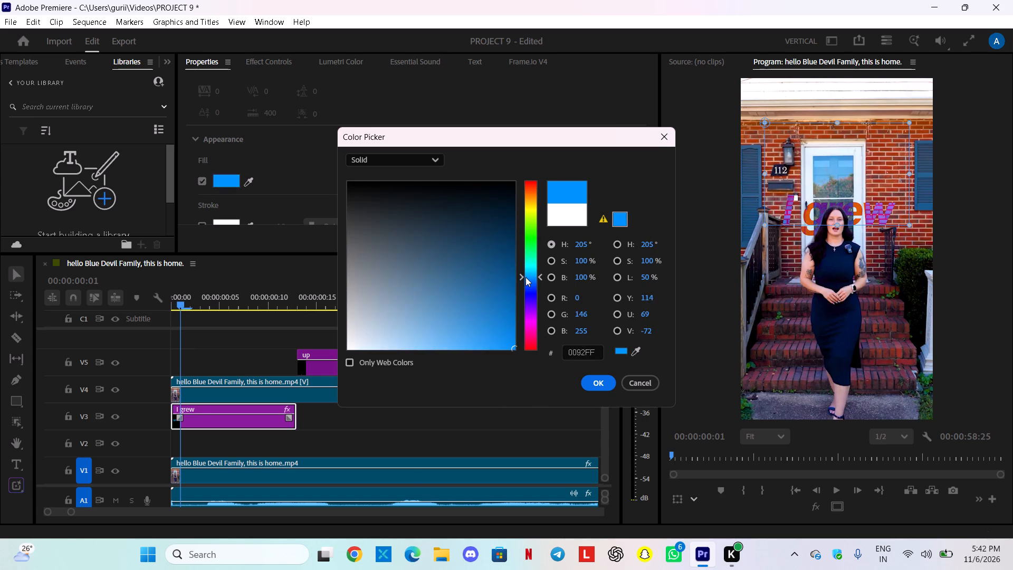
{"action": "left_click_drag", "start_coordinate": [525, 277], "coordinate": [524, 309]}
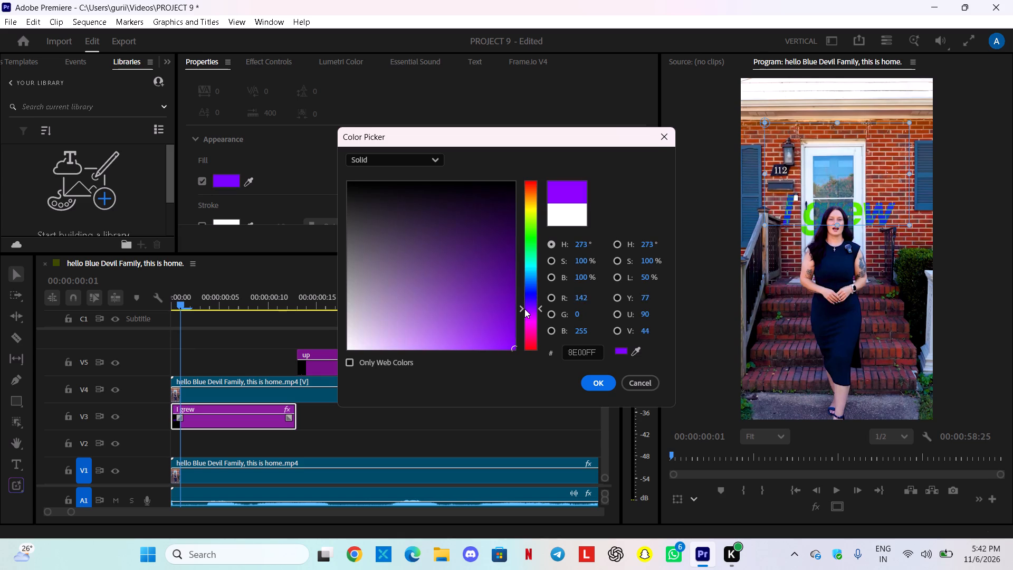
{"action": "left_click_drag", "start_coordinate": [524, 309], "coordinate": [528, 315]}
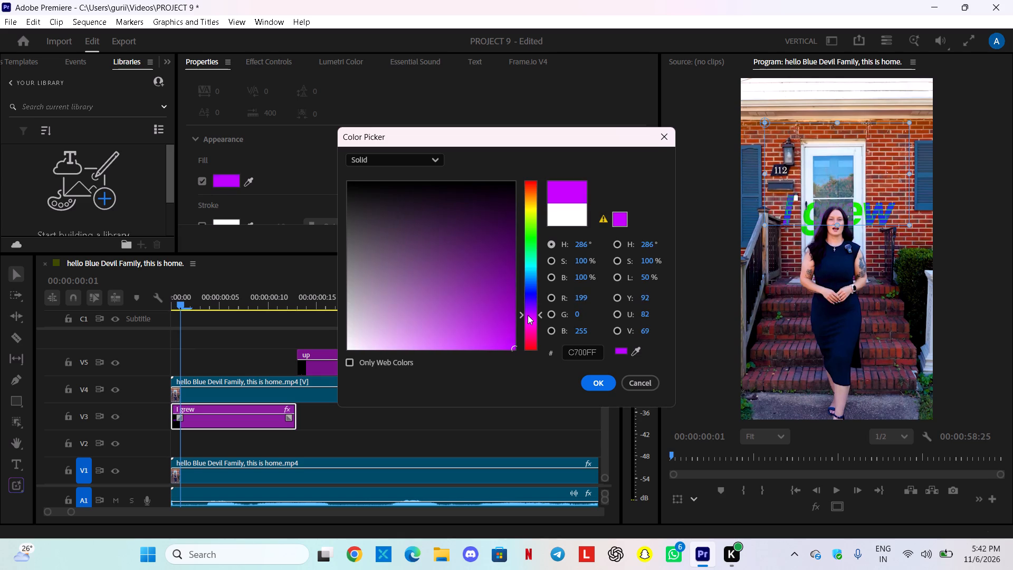
{"action": "left_click_drag", "start_coordinate": [528, 315], "coordinate": [528, 315]}
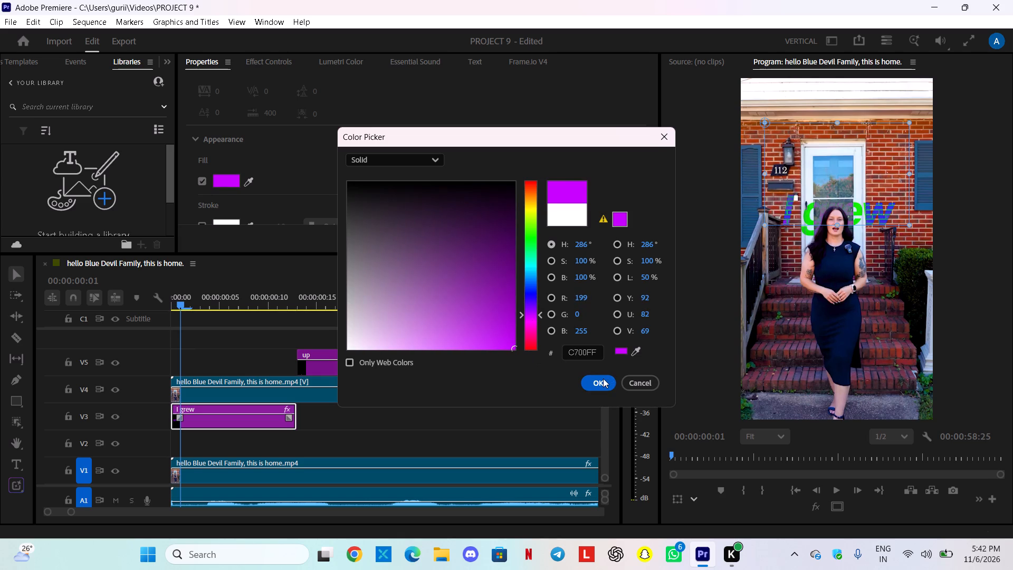
{"action": "left_click", "coordinate": [603, 379]}
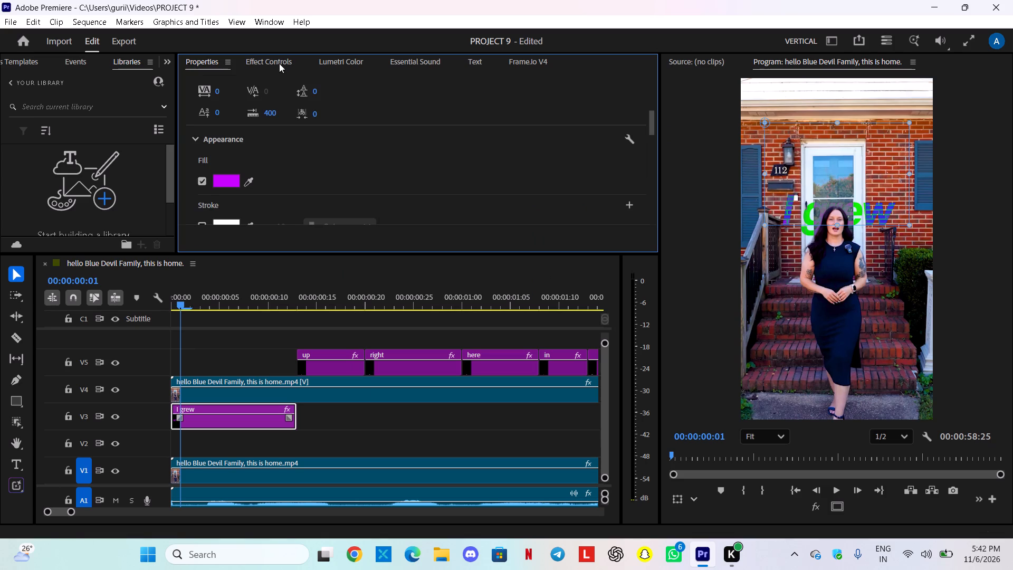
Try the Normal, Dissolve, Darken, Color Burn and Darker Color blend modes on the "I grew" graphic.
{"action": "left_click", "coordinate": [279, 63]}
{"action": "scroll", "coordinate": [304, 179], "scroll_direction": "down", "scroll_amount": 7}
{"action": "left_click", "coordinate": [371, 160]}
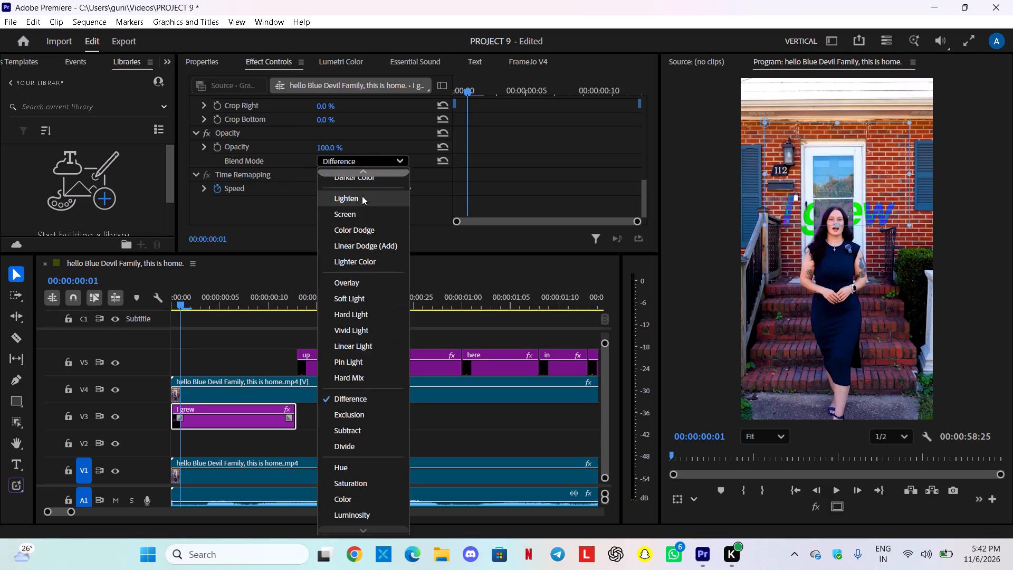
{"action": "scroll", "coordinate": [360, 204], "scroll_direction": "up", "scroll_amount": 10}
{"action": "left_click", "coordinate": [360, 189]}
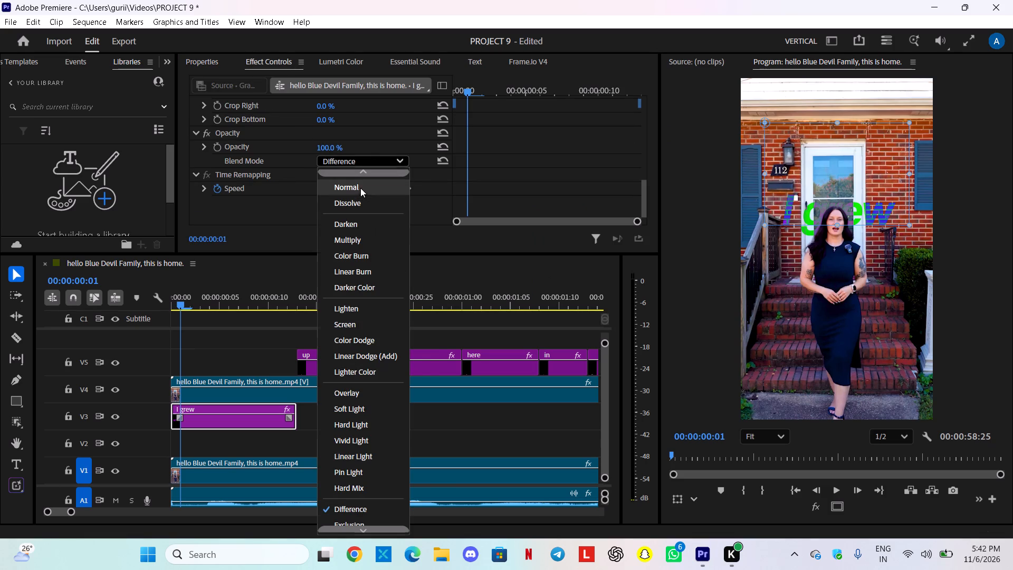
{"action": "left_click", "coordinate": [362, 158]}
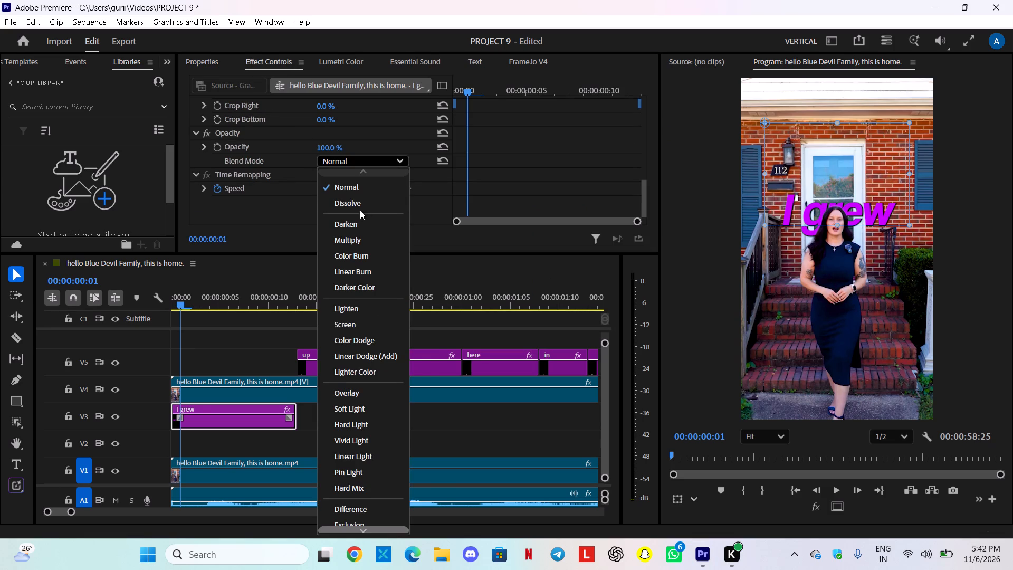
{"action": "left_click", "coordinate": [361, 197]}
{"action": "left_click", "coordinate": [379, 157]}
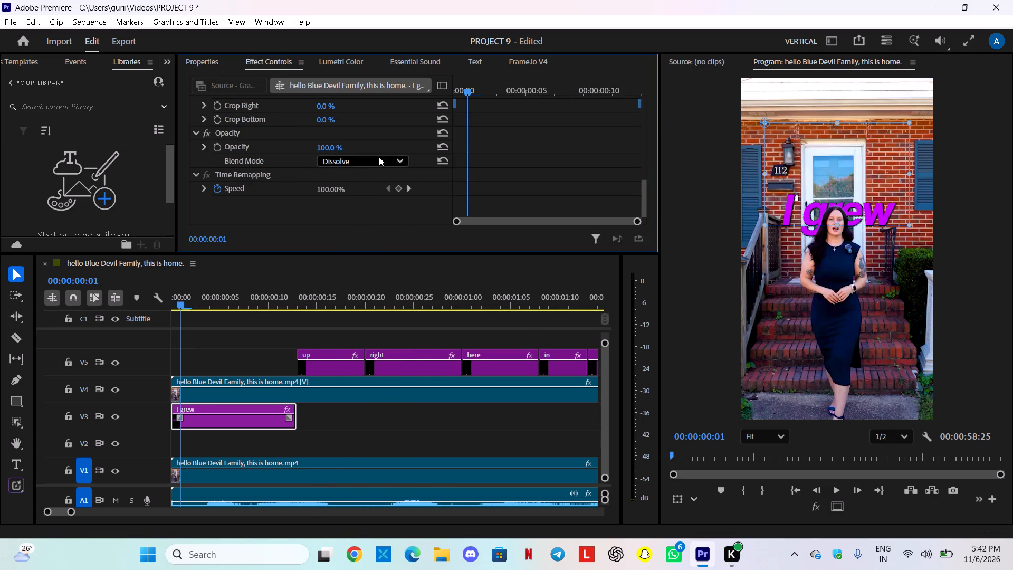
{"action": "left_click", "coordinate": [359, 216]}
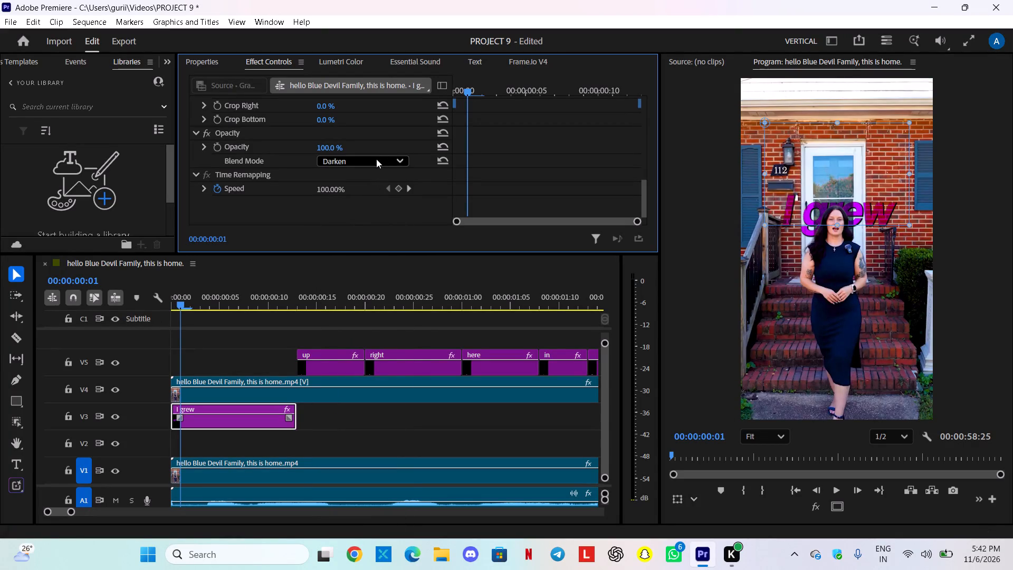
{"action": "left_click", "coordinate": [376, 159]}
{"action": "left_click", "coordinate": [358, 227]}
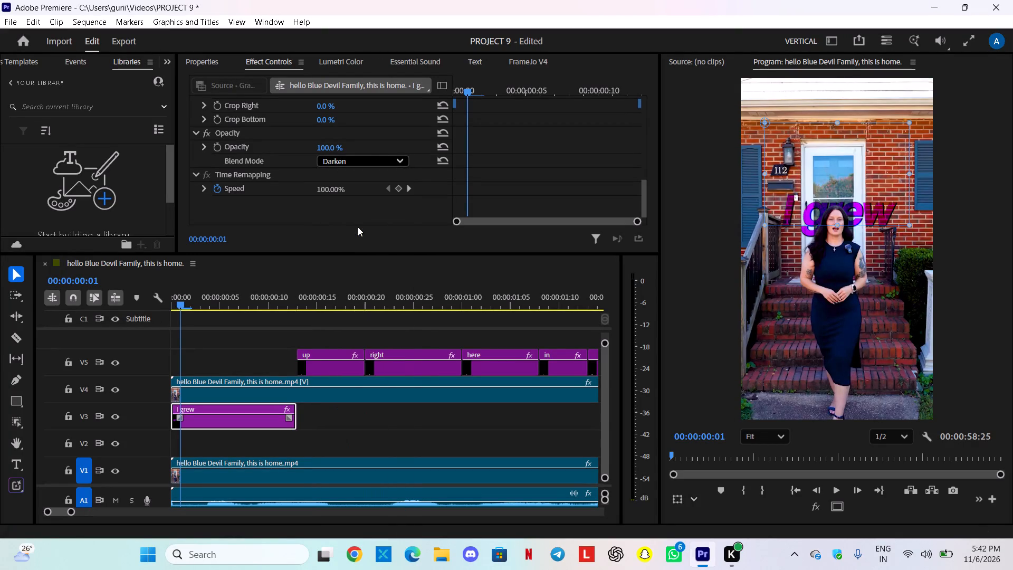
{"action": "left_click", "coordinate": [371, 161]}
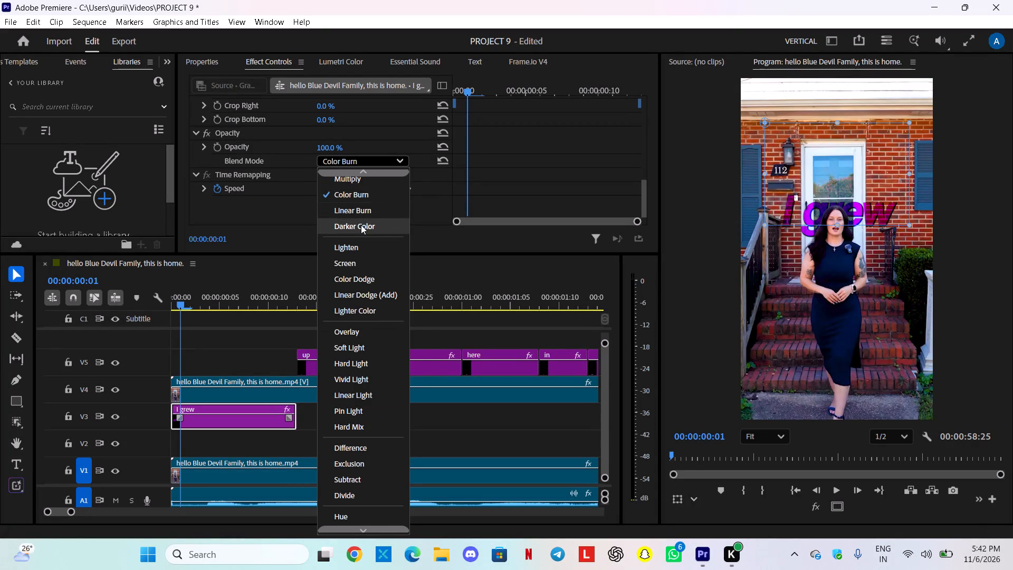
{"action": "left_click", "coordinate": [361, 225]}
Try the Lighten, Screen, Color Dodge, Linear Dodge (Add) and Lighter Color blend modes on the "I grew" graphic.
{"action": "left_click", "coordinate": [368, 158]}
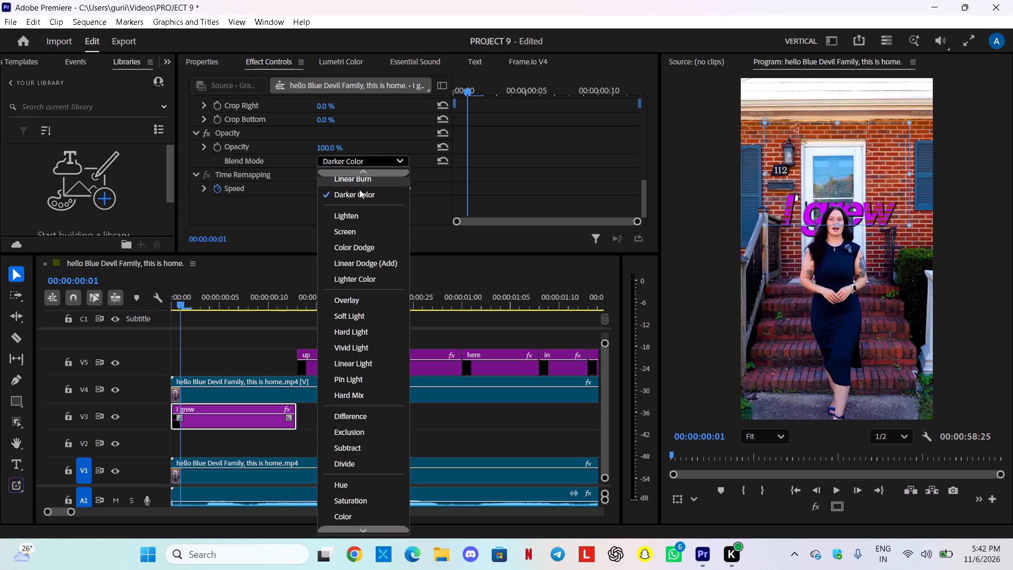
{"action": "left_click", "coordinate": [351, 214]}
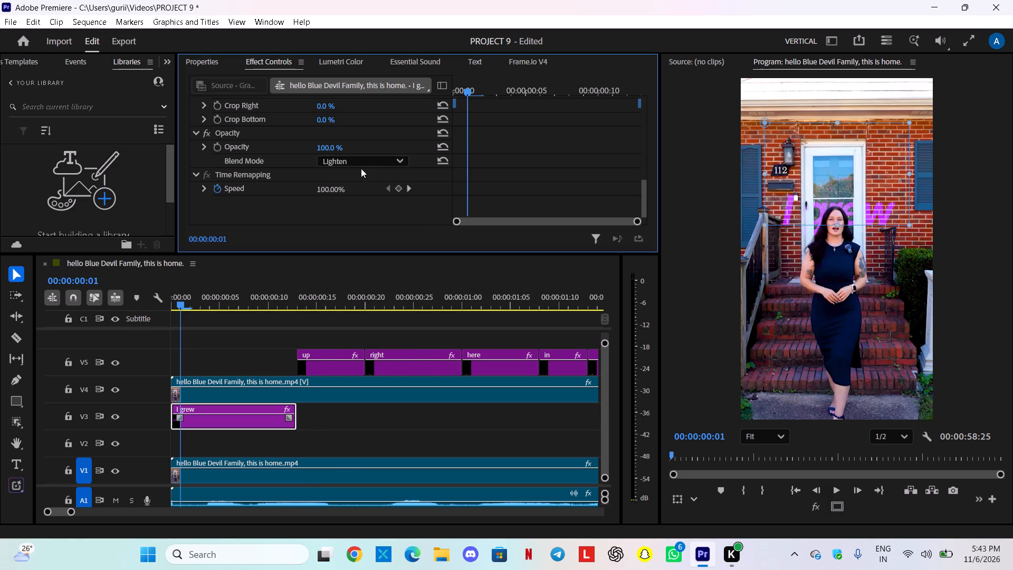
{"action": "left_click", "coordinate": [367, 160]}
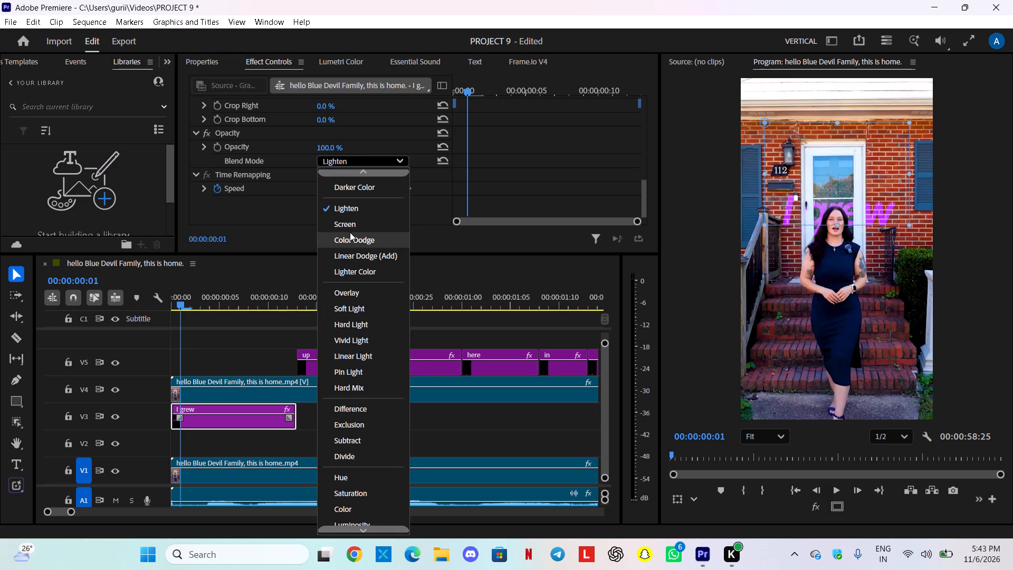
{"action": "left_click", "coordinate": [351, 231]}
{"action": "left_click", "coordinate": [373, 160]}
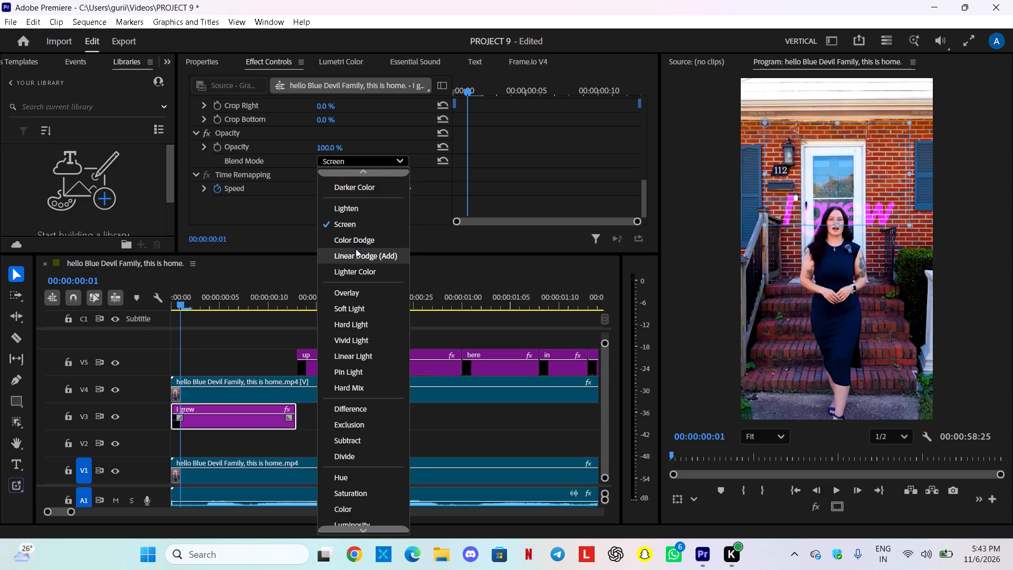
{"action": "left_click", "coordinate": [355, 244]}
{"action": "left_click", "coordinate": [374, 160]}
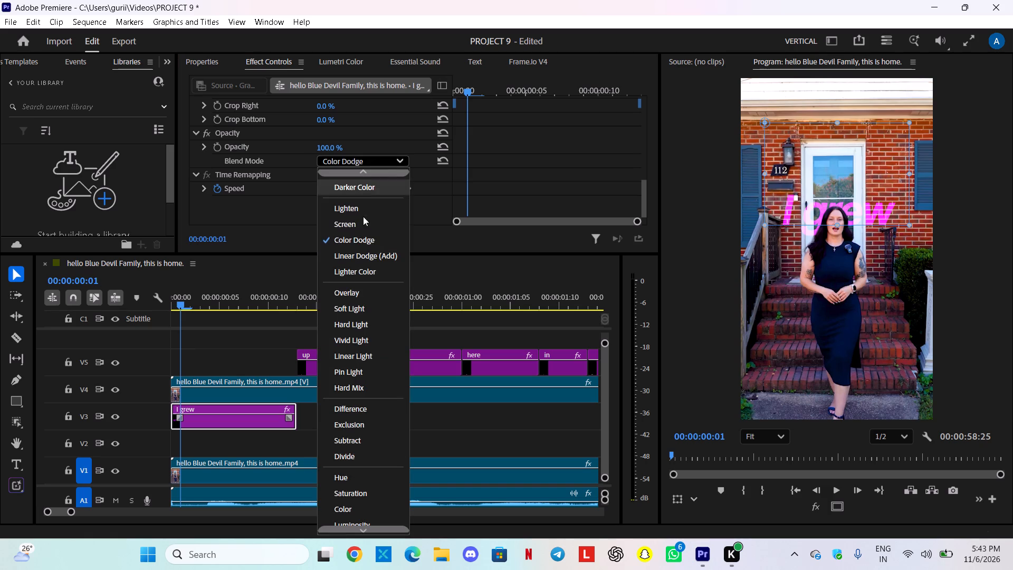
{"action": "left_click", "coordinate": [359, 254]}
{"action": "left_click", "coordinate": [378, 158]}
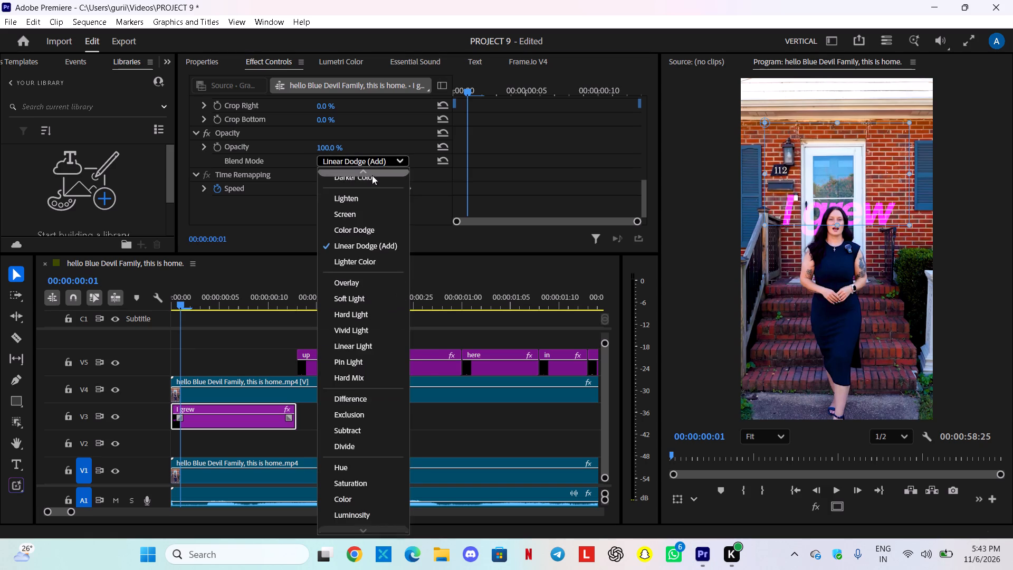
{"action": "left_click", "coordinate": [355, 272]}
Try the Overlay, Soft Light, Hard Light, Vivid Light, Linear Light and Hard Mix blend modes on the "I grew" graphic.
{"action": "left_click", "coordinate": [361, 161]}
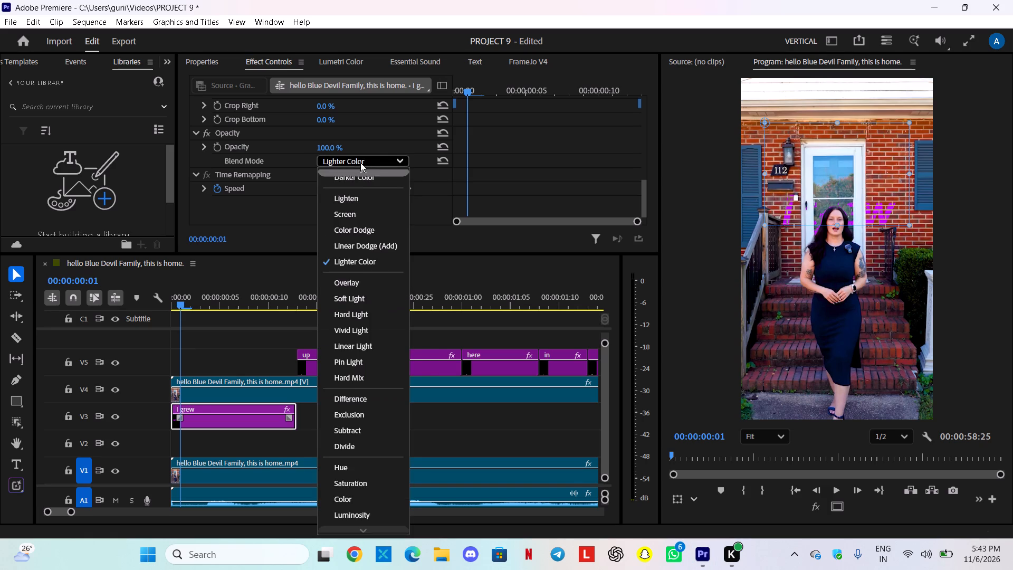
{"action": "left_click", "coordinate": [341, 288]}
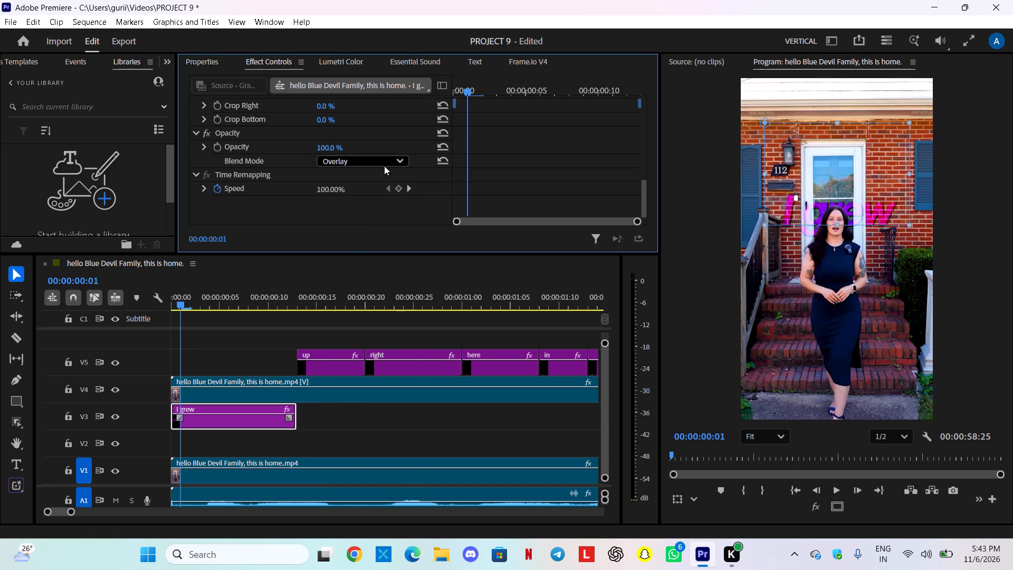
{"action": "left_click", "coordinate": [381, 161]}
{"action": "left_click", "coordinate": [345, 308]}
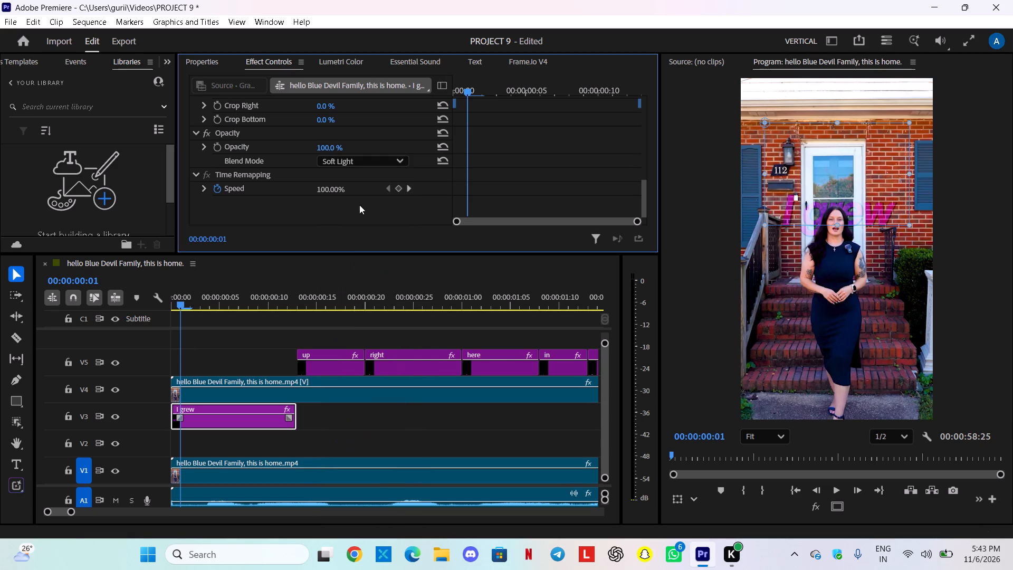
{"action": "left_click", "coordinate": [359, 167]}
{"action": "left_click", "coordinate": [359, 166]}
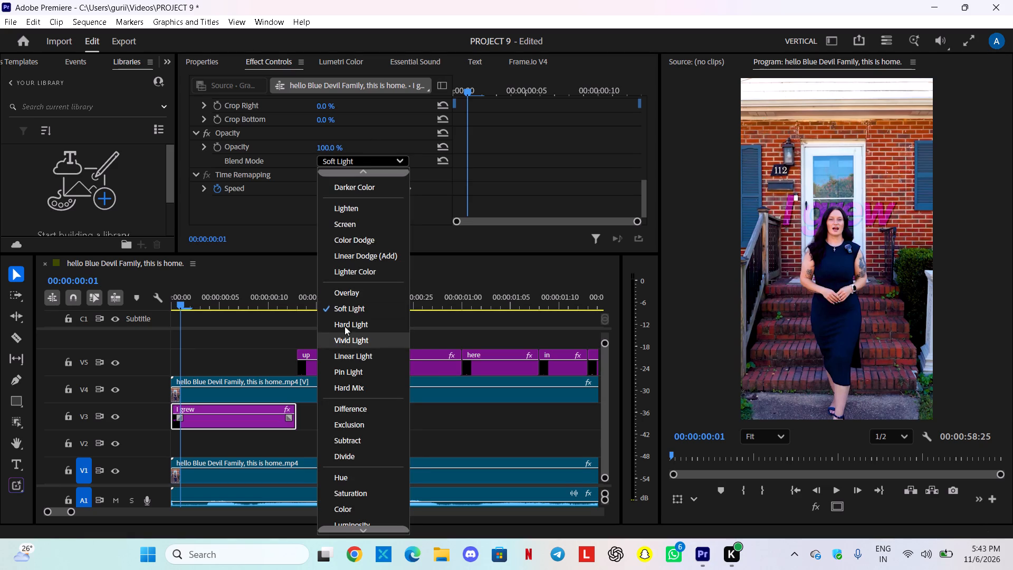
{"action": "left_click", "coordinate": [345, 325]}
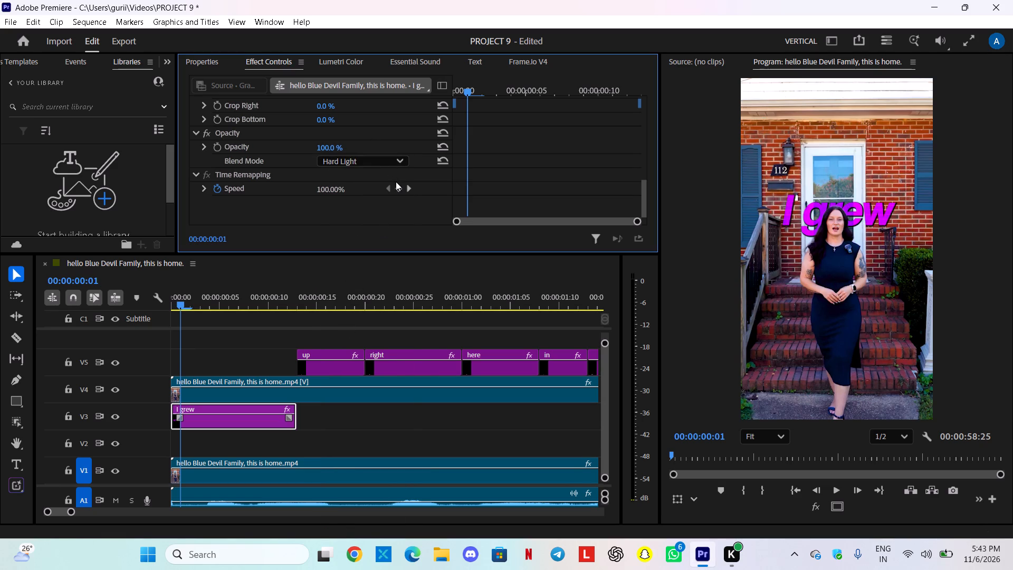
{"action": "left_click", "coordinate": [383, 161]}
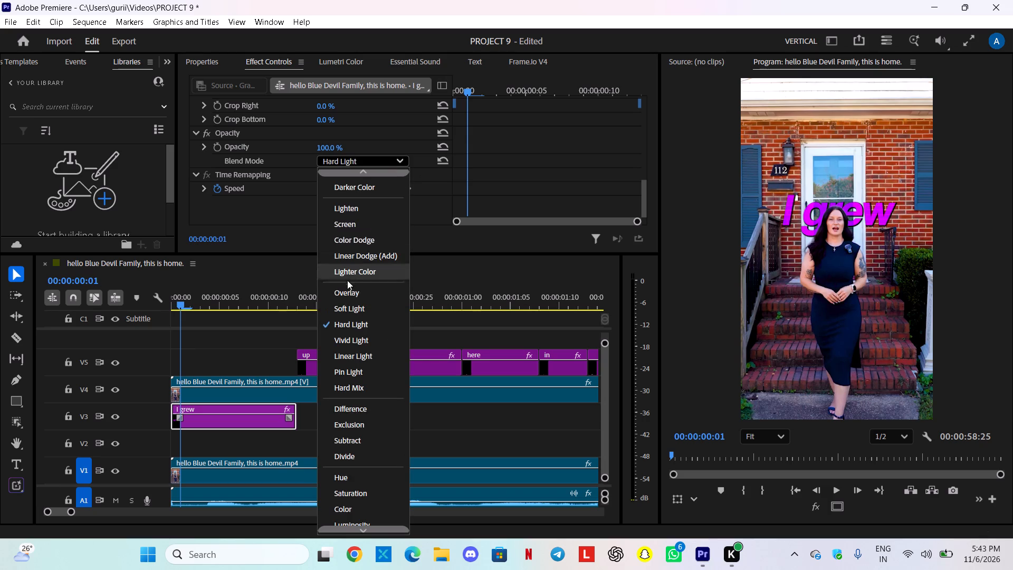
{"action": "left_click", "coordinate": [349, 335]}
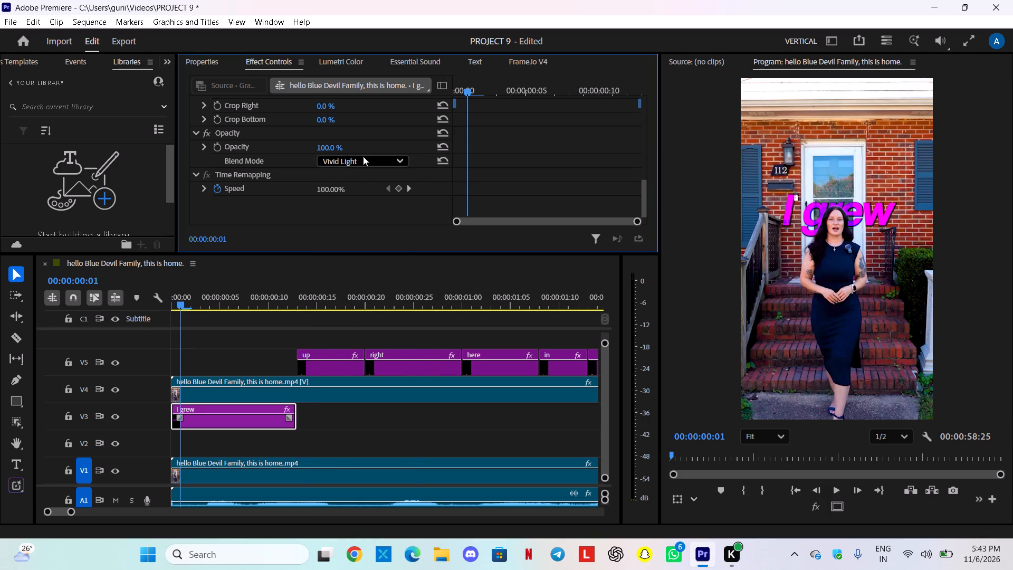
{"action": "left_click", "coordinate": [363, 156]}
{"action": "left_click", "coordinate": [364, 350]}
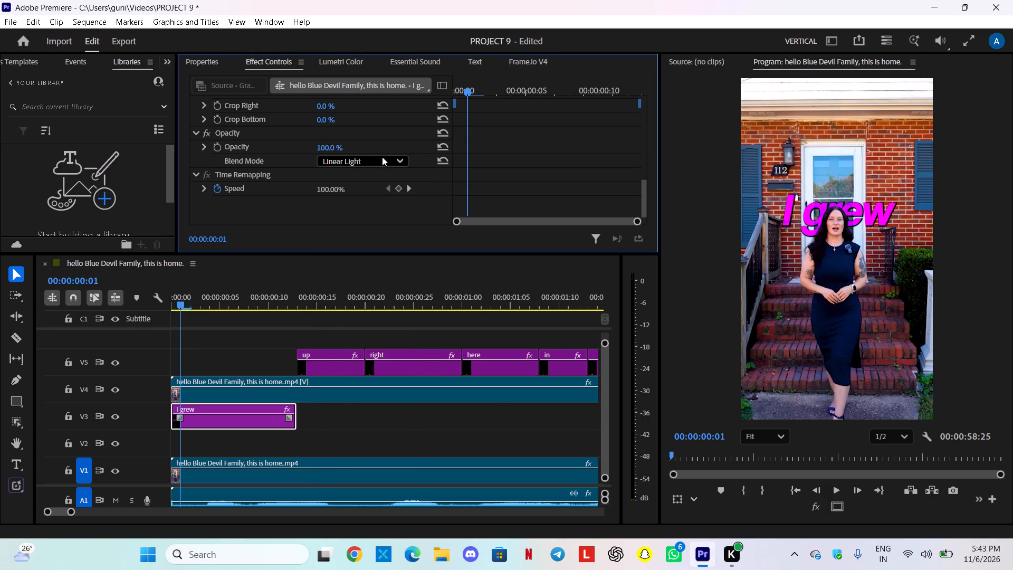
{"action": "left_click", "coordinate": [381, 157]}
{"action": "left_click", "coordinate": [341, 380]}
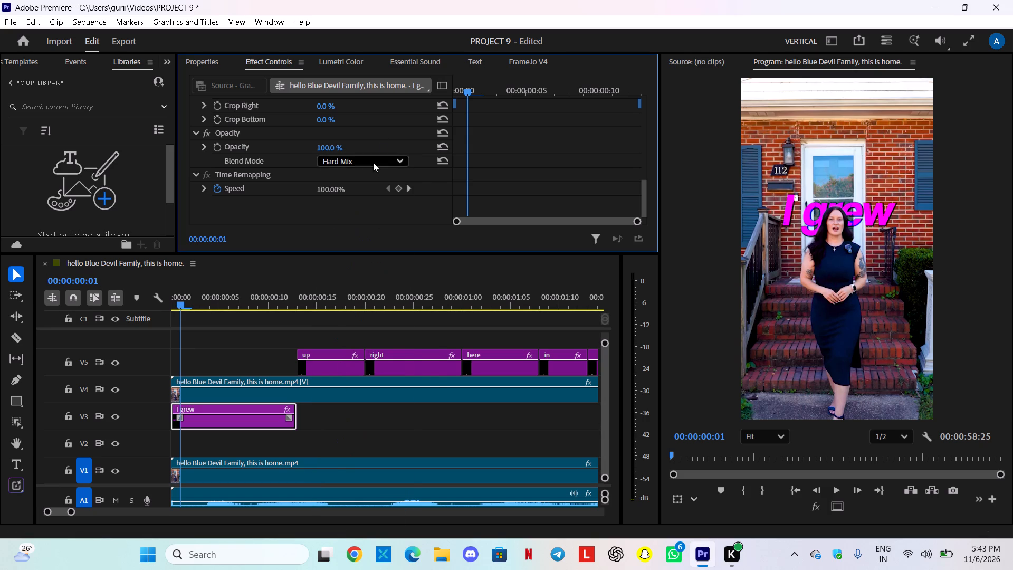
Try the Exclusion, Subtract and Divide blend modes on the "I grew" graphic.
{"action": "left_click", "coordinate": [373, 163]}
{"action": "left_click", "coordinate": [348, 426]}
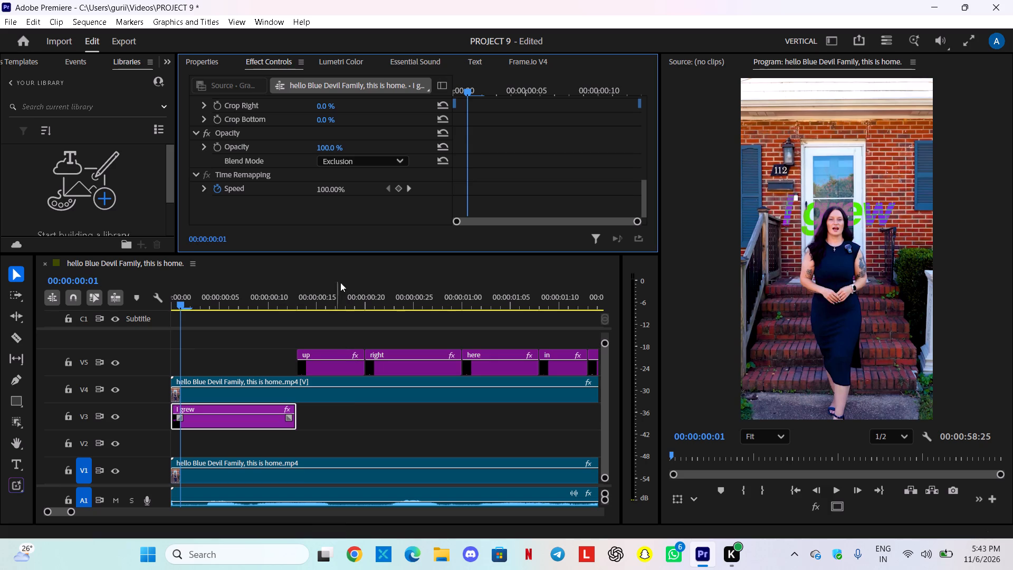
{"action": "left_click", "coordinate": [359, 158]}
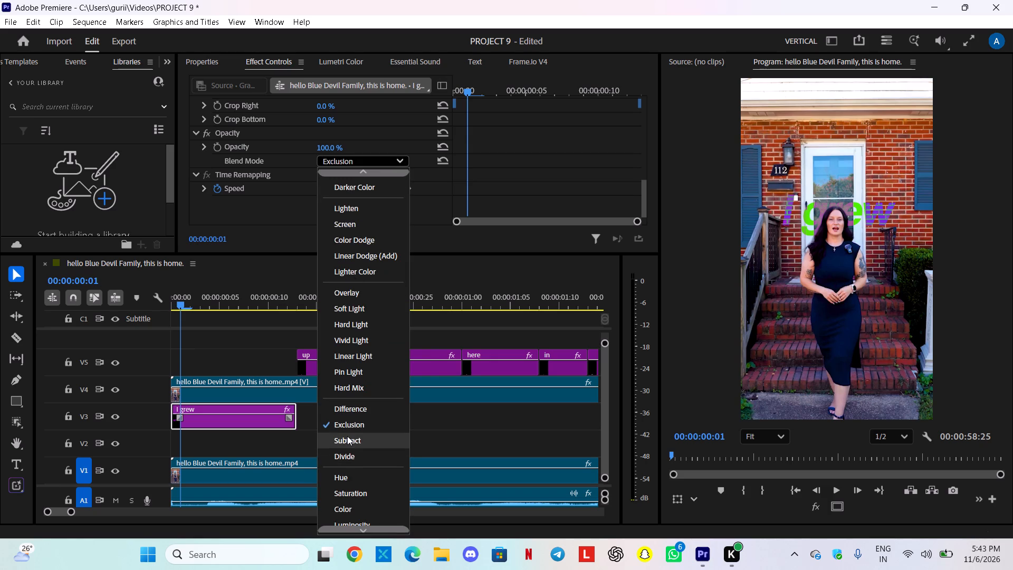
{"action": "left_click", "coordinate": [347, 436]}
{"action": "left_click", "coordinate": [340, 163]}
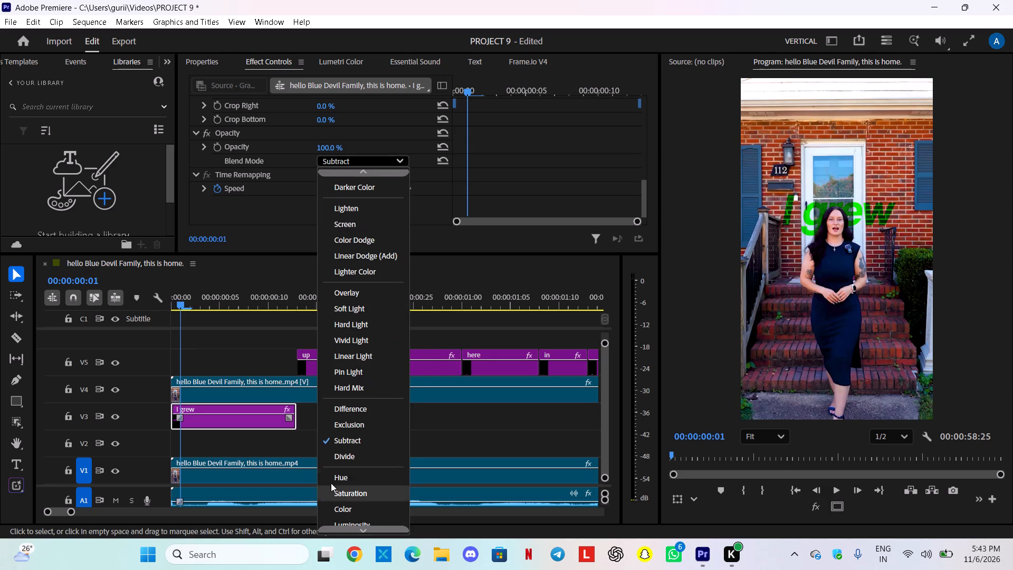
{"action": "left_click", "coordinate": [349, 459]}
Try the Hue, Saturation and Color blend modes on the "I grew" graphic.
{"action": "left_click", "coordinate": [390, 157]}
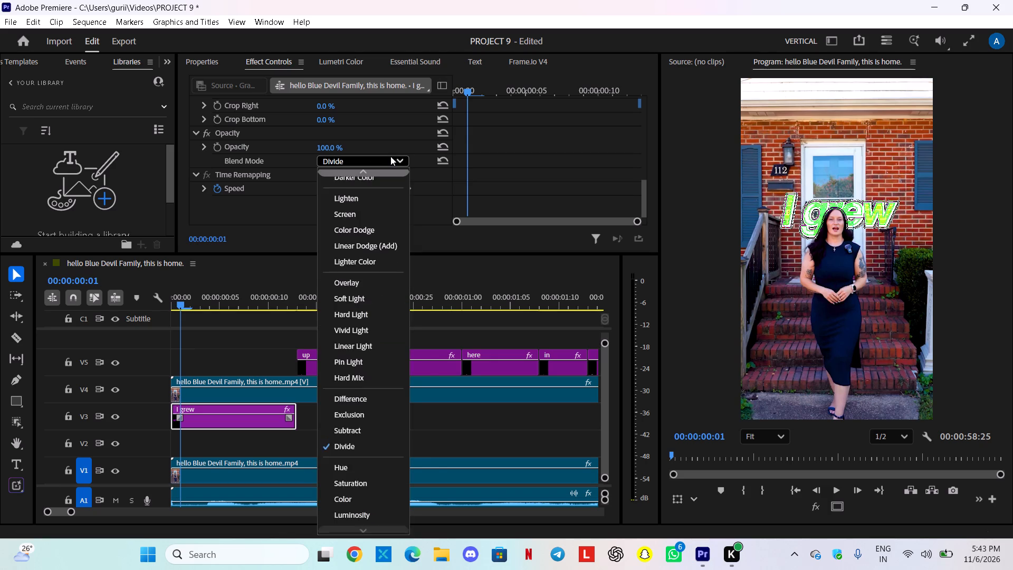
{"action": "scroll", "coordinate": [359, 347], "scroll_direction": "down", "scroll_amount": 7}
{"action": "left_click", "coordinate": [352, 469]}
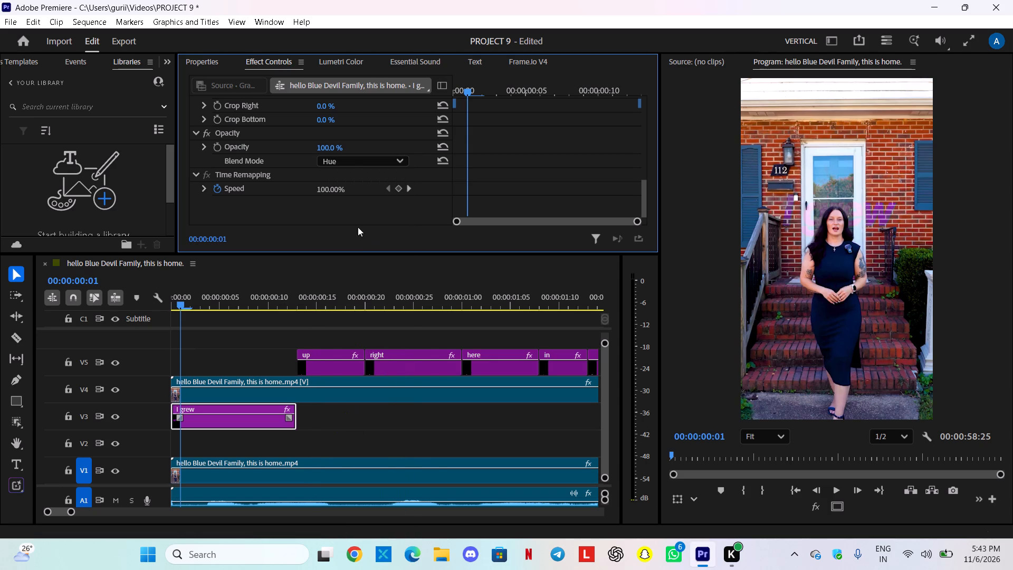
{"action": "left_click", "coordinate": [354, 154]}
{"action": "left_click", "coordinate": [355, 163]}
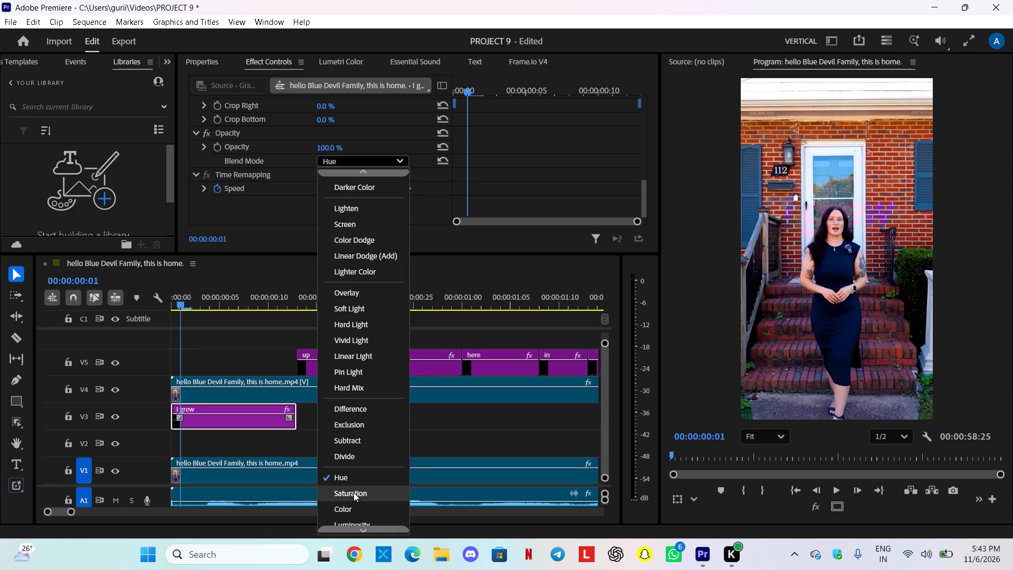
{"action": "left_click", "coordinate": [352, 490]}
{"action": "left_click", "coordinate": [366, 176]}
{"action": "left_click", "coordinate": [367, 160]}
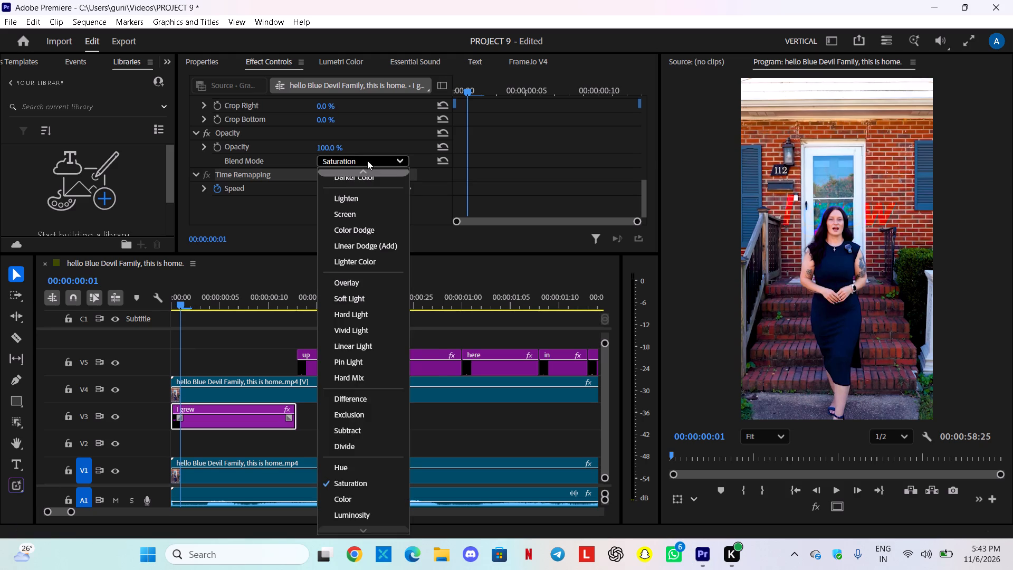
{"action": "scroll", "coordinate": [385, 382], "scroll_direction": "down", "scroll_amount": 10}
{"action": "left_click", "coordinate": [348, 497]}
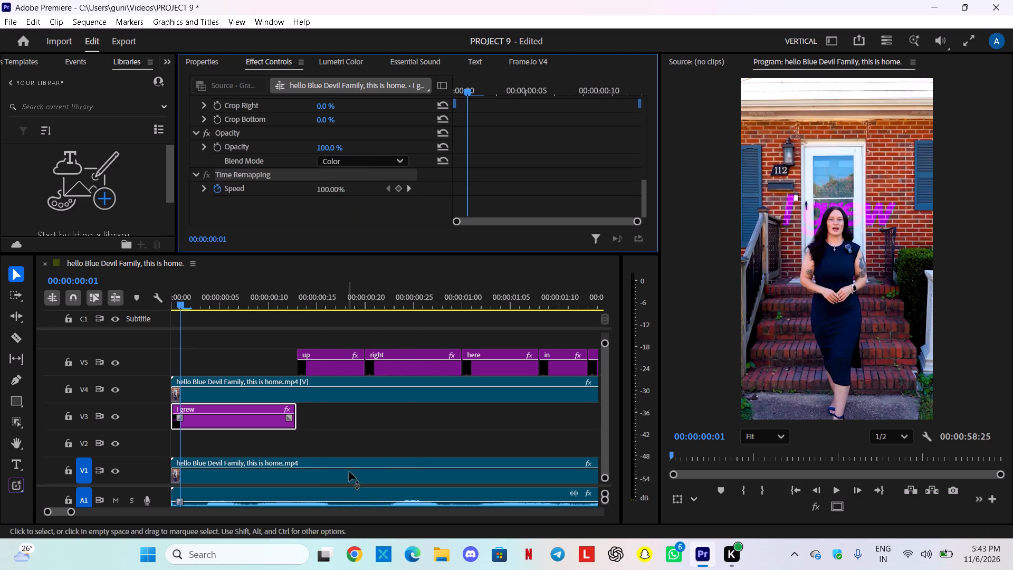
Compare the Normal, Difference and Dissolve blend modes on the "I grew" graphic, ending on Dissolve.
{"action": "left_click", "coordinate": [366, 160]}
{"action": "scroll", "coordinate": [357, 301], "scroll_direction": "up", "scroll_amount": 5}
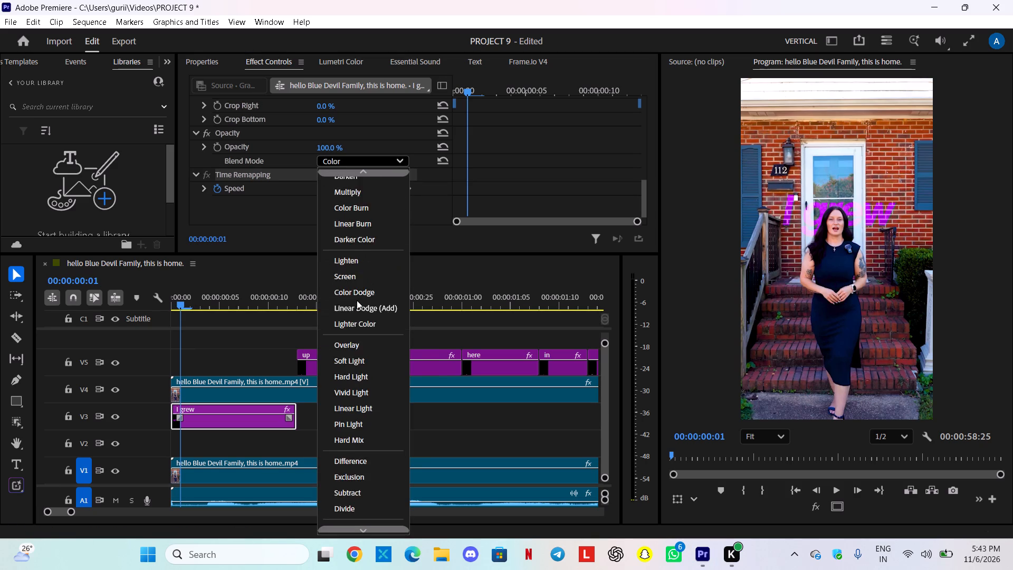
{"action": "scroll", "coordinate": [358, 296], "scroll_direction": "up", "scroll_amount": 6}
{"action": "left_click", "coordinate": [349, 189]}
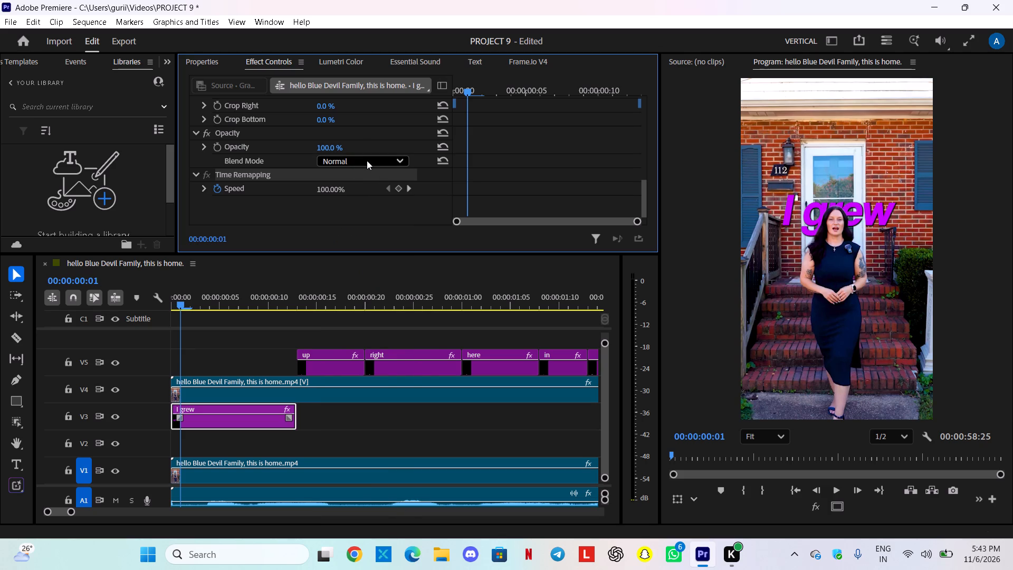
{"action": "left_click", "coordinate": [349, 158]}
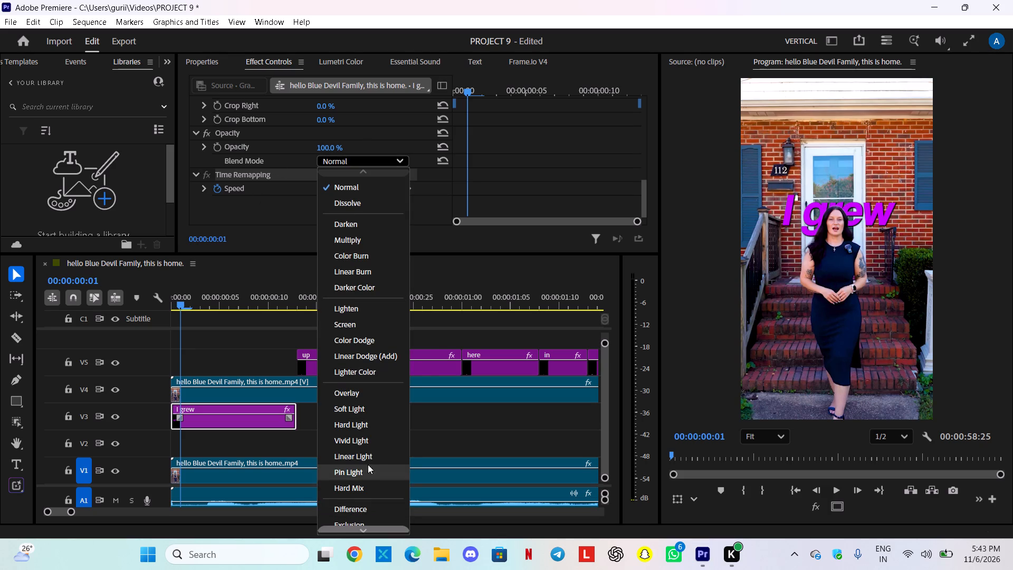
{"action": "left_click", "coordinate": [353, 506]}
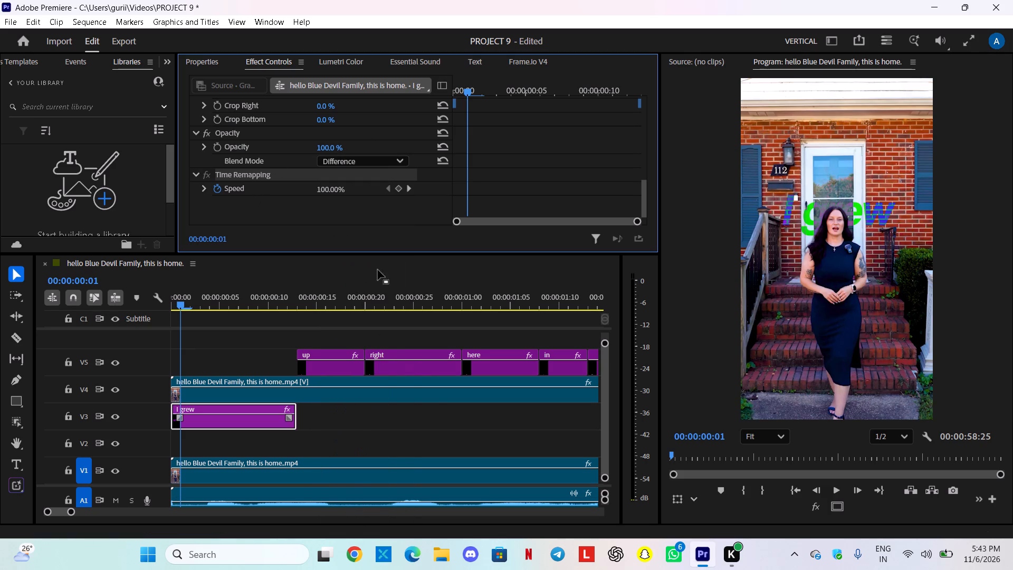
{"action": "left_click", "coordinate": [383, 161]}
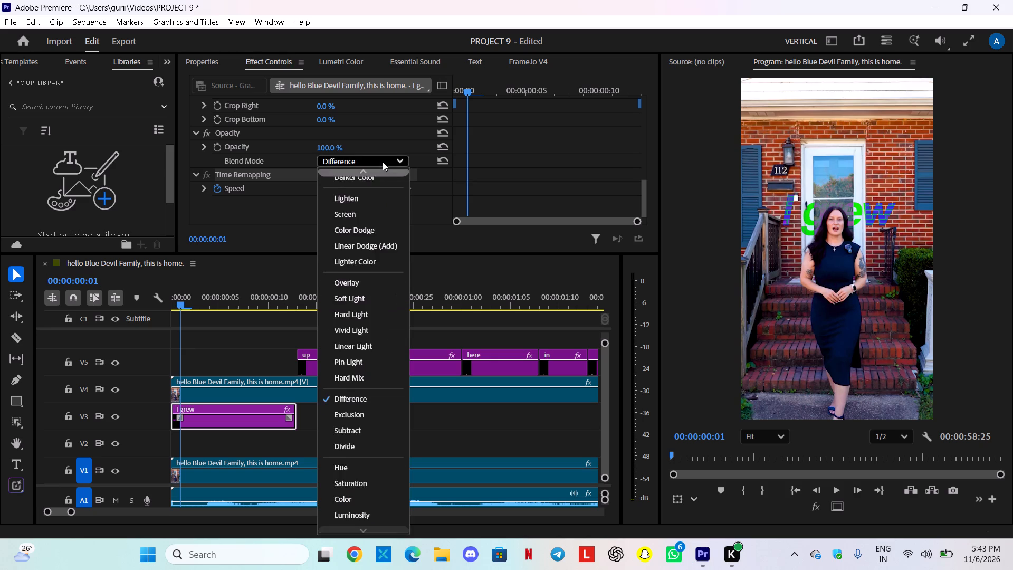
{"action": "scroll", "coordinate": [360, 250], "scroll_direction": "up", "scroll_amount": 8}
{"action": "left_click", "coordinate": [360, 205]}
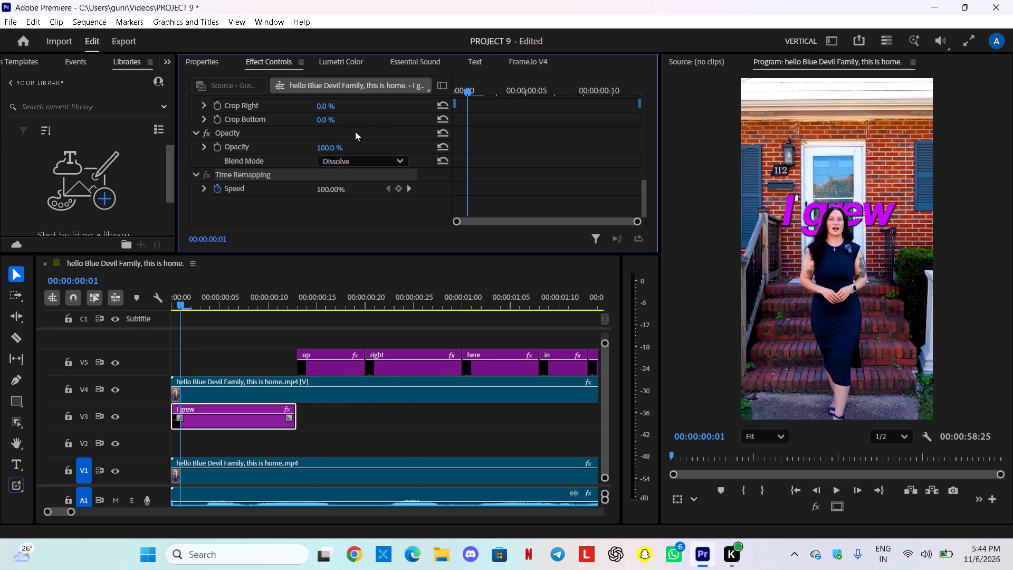
Play the sequence's opening to review the "I grew" graphic behind the speaker, and return the playhead to the start.
{"action": "scroll", "coordinate": [355, 131], "scroll_direction": "up", "scroll_amount": 20}
{"action": "scroll", "coordinate": [355, 131], "scroll_direction": "up", "scroll_amount": 4}
{"action": "scroll", "coordinate": [355, 132], "scroll_direction": "down", "scroll_amount": 3}
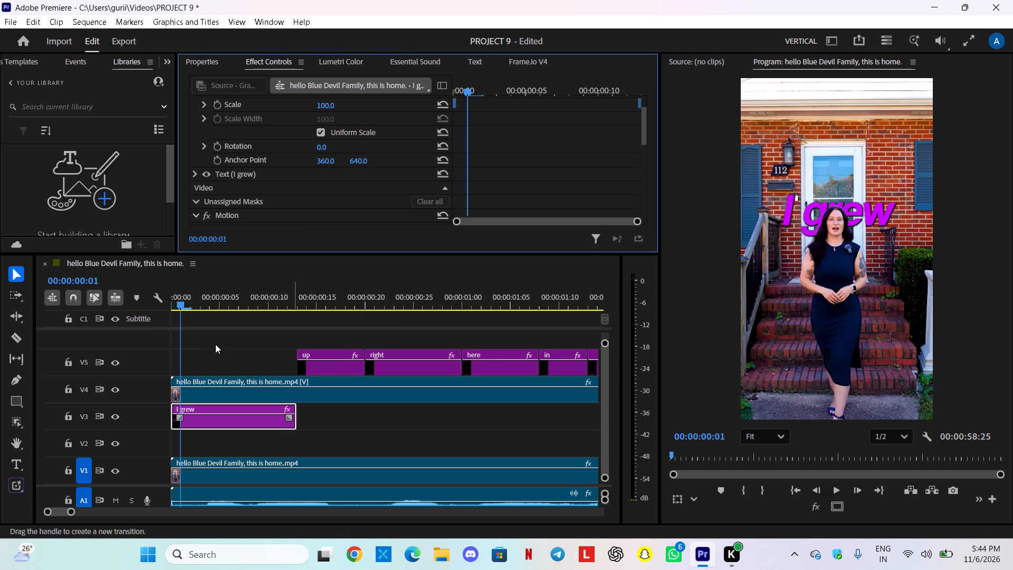
{"action": "left_click_drag", "start_coordinate": [179, 304], "coordinate": [138, 326]}
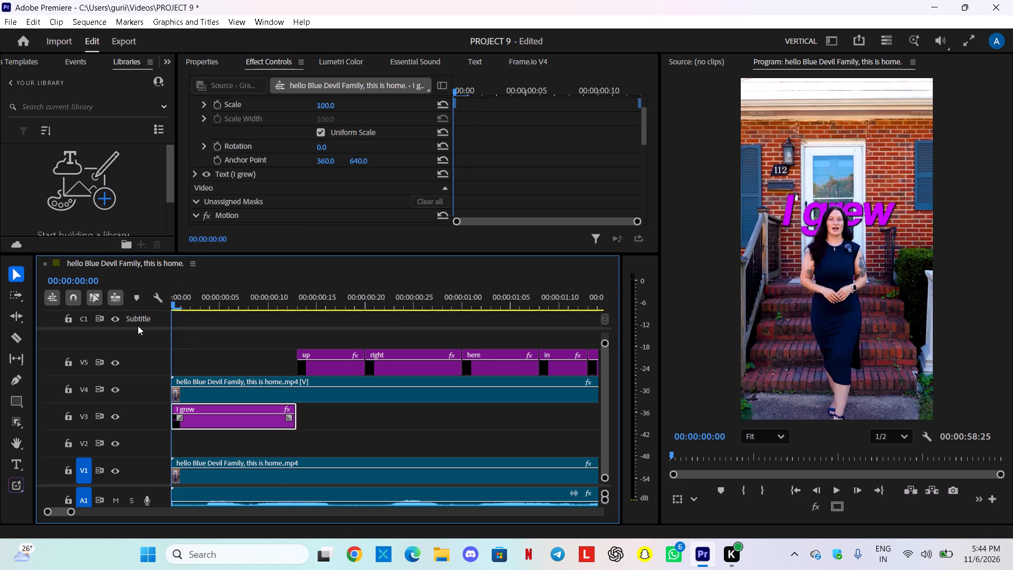
{"action": "key", "text": "space"}
{"action": "key", "text": "space"}
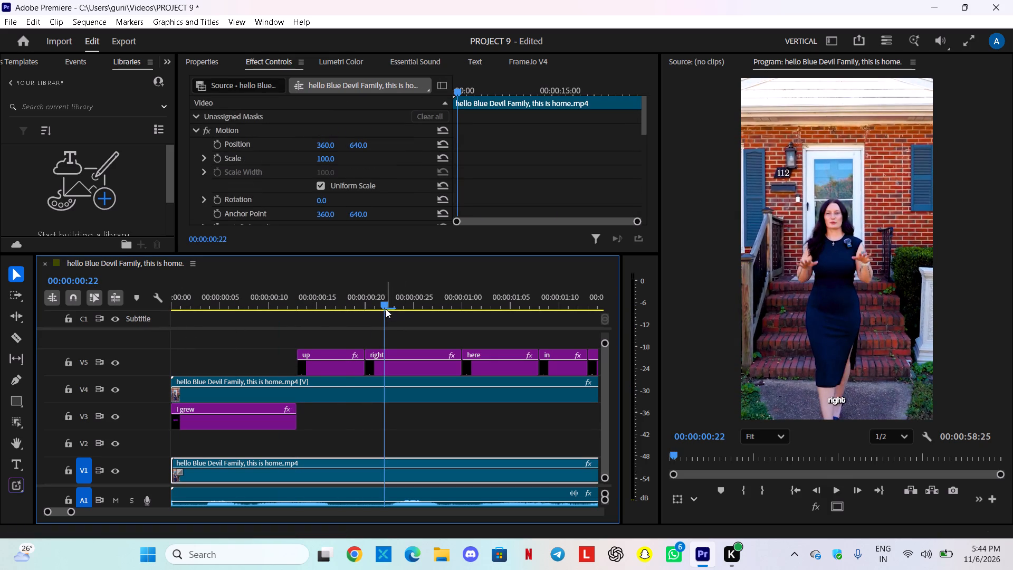
{"action": "left_click_drag", "start_coordinate": [382, 305], "coordinate": [232, 319]}
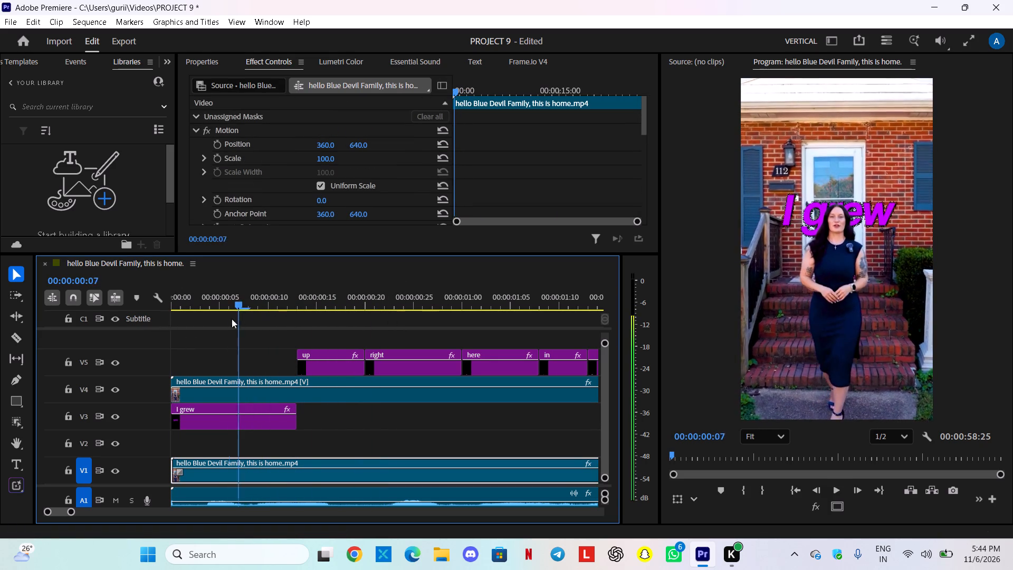
{"action": "left_click_drag", "start_coordinate": [232, 319], "coordinate": [111, 332]}
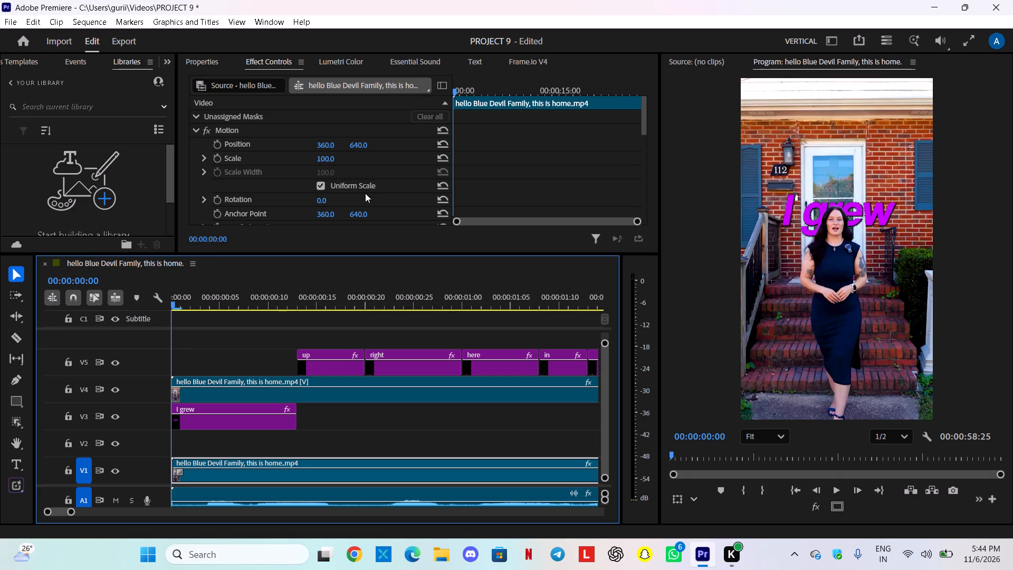
Set the "I grew" graphic's blend mode to Normal, and check it by playing the opening of the sequence.
{"action": "scroll", "coordinate": [359, 173], "scroll_direction": "down", "scroll_amount": 18}
{"action": "scroll", "coordinate": [366, 150], "scroll_direction": "up", "scroll_amount": 5}
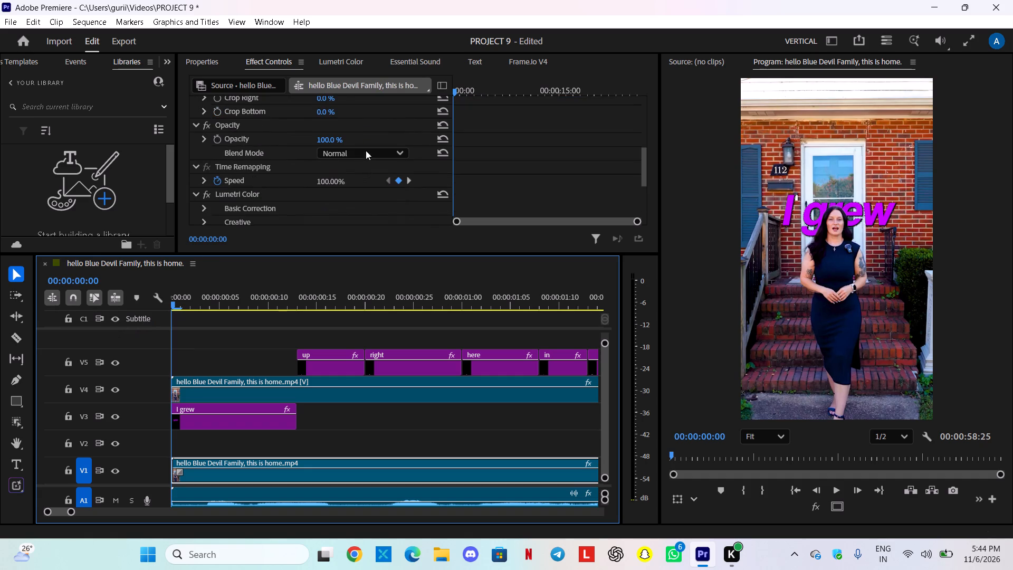
{"action": "left_click", "coordinate": [209, 404]}
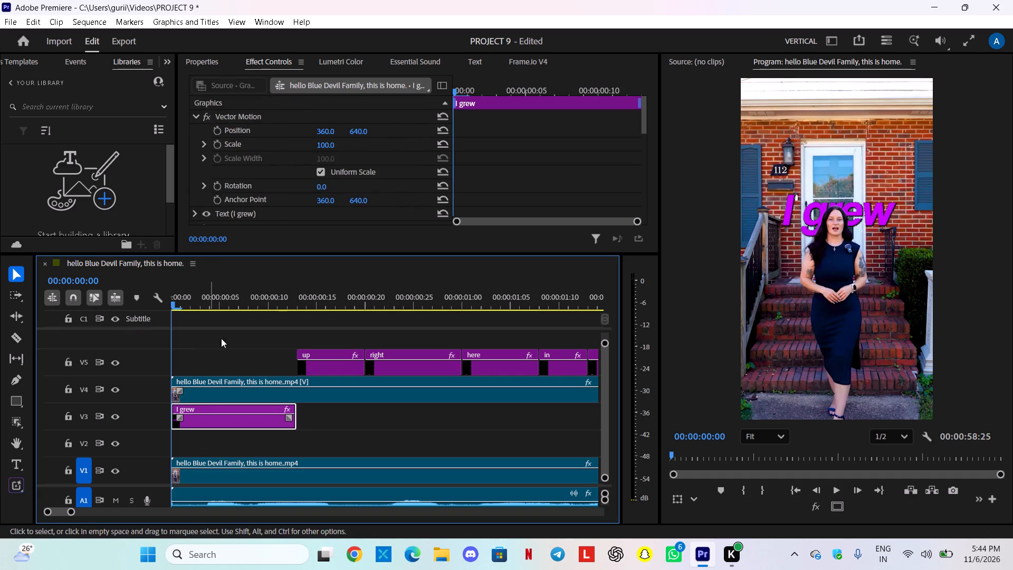
{"action": "scroll", "coordinate": [312, 107], "scroll_direction": "down", "scroll_amount": 18}
{"action": "left_click", "coordinate": [362, 210]}
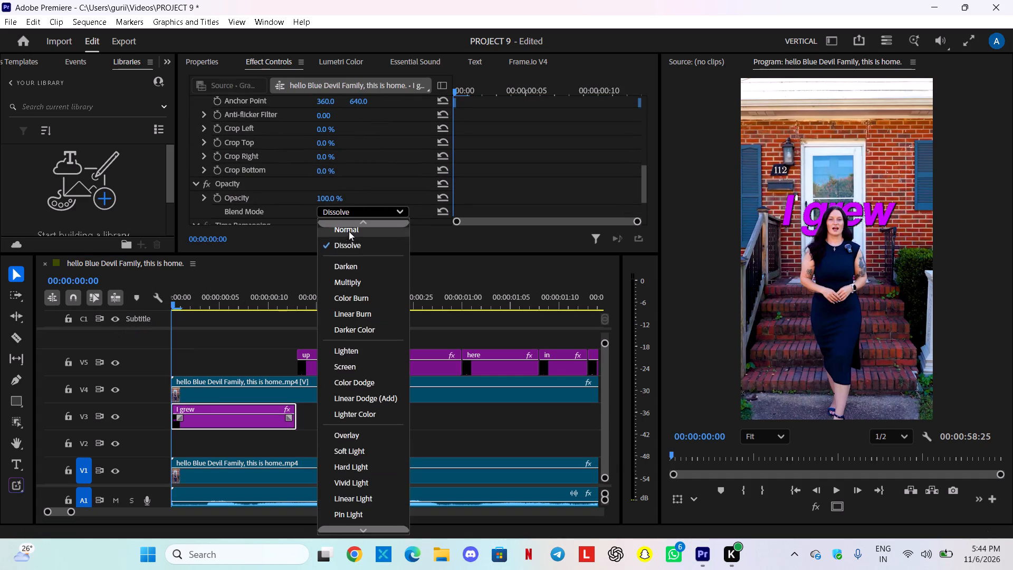
{"action": "left_click", "coordinate": [352, 233]}
{"action": "key", "text": "space"}
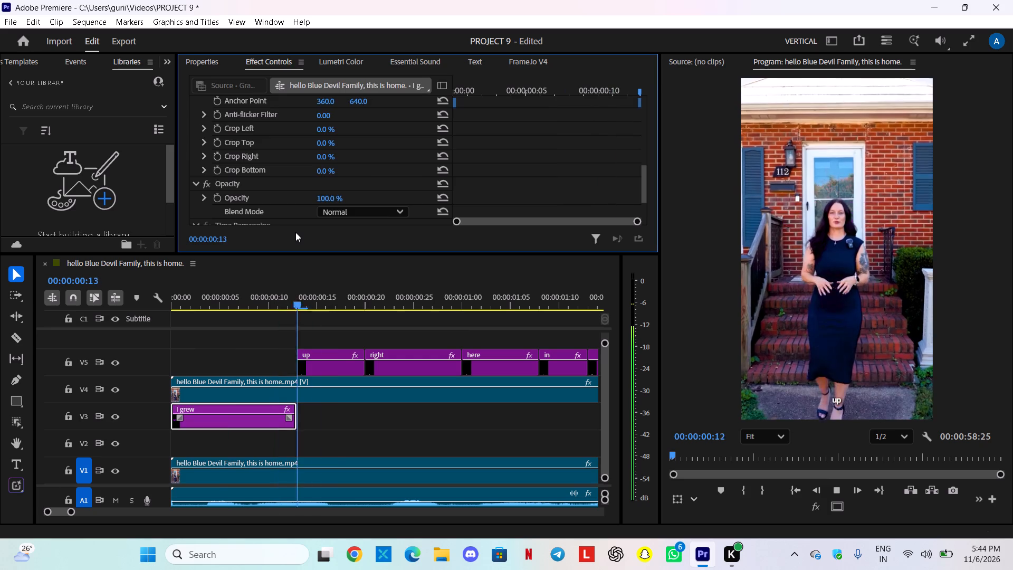
{"action": "key", "text": "space"}
{"action": "left_click_drag", "start_coordinate": [357, 308], "coordinate": [288, 305]}
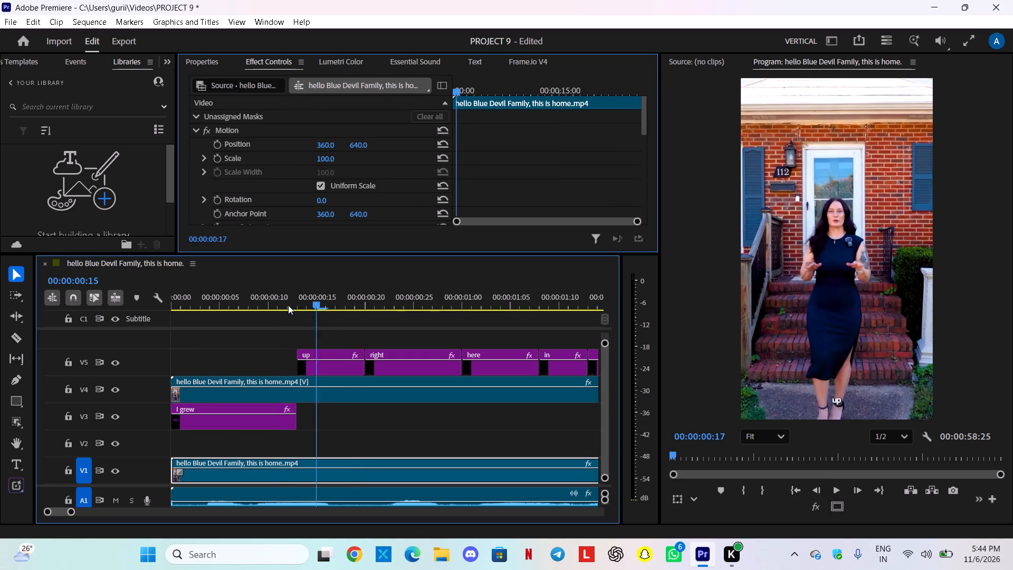
{"action": "left_click_drag", "start_coordinate": [288, 305], "coordinate": [154, 329]}
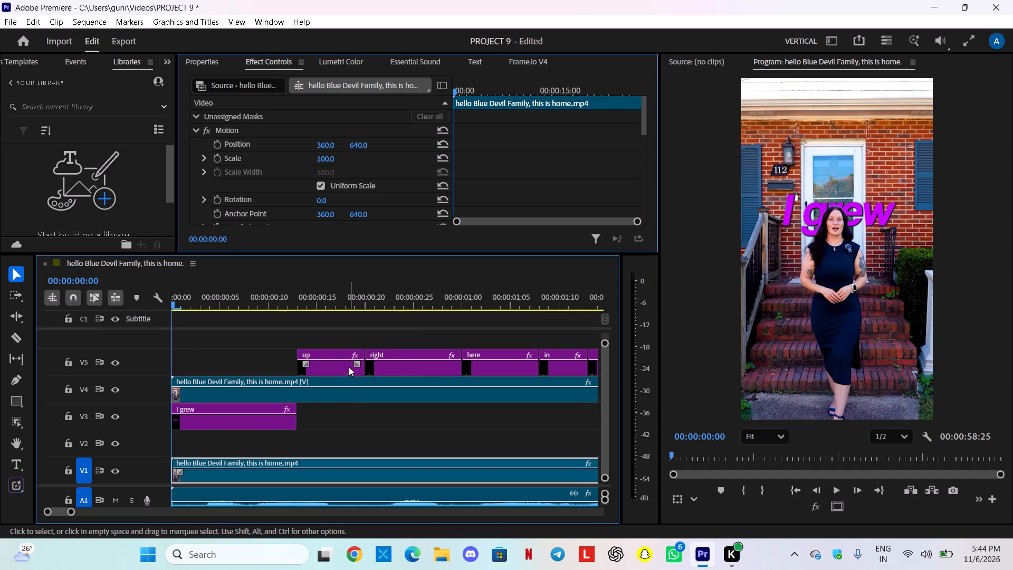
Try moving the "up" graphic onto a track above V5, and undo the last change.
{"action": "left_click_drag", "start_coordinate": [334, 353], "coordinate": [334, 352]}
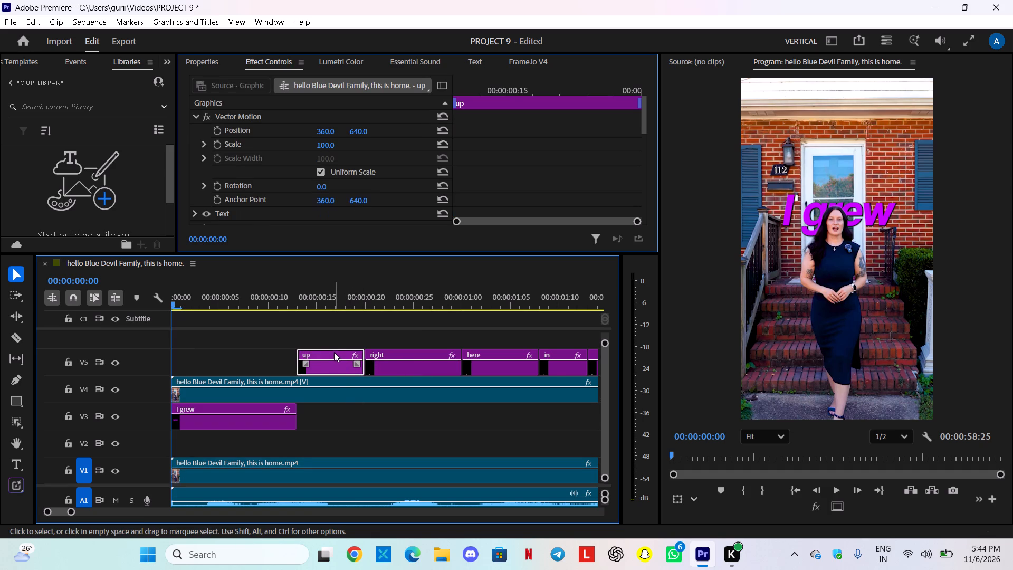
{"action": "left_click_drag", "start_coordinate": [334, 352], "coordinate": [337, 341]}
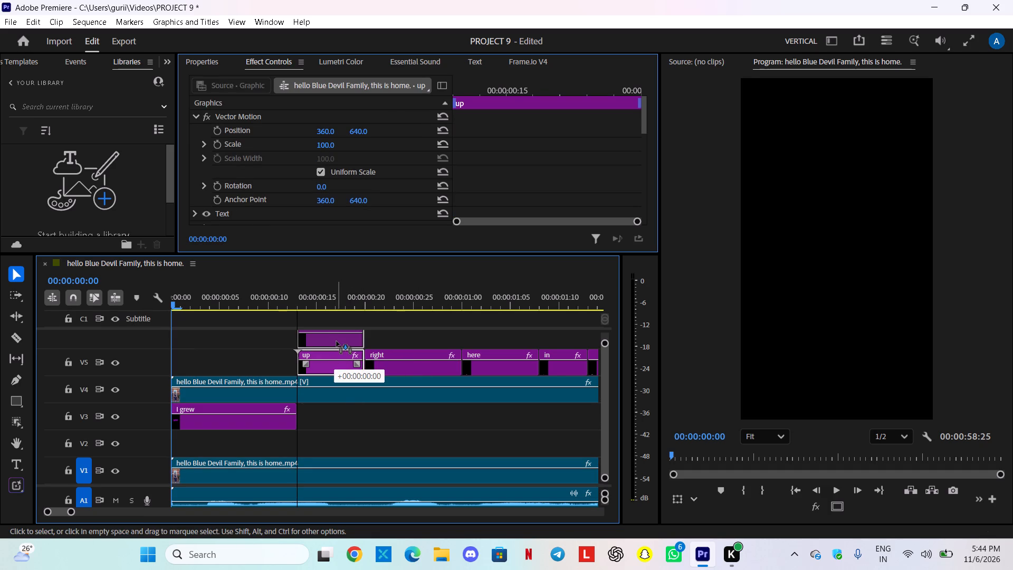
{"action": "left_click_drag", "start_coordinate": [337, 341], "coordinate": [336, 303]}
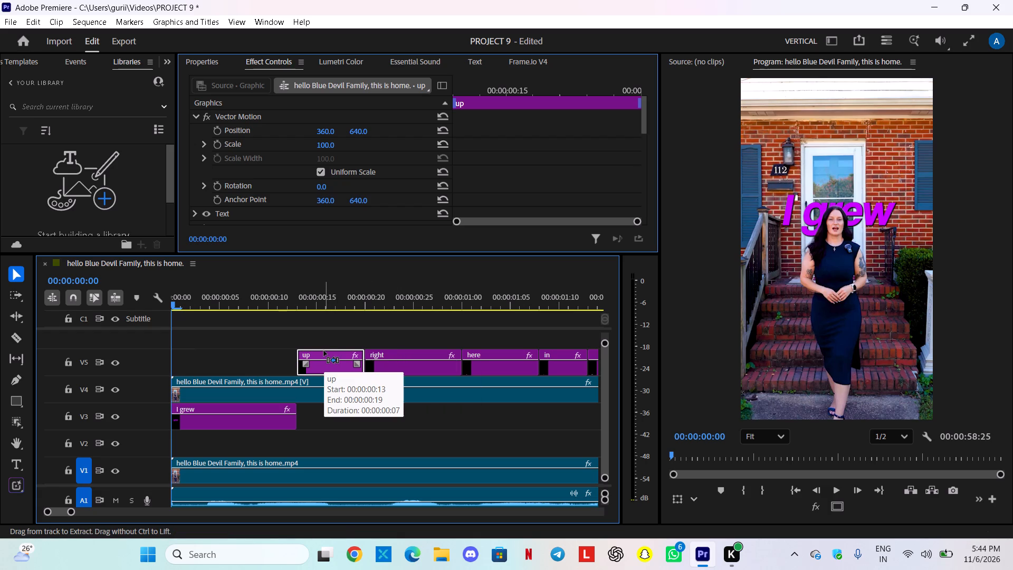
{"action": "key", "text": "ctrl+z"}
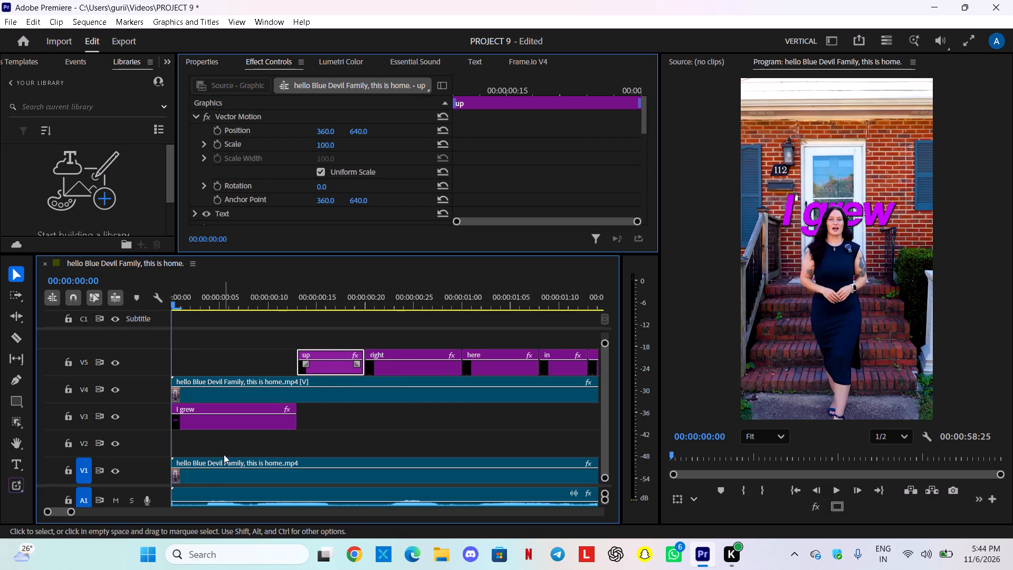
Move the "up" graphic from V5 to V7 and the "right" graphic from V5 to V6, keeping their timing.
{"action": "left_click_drag", "start_coordinate": [150, 484], "coordinate": [148, 505]}
{"action": "left_click_drag", "start_coordinate": [329, 374], "coordinate": [330, 342]}
{"action": "left_click_drag", "start_coordinate": [333, 345], "coordinate": [333, 333]}
{"action": "left_click_drag", "start_coordinate": [400, 369], "coordinate": [401, 341]}
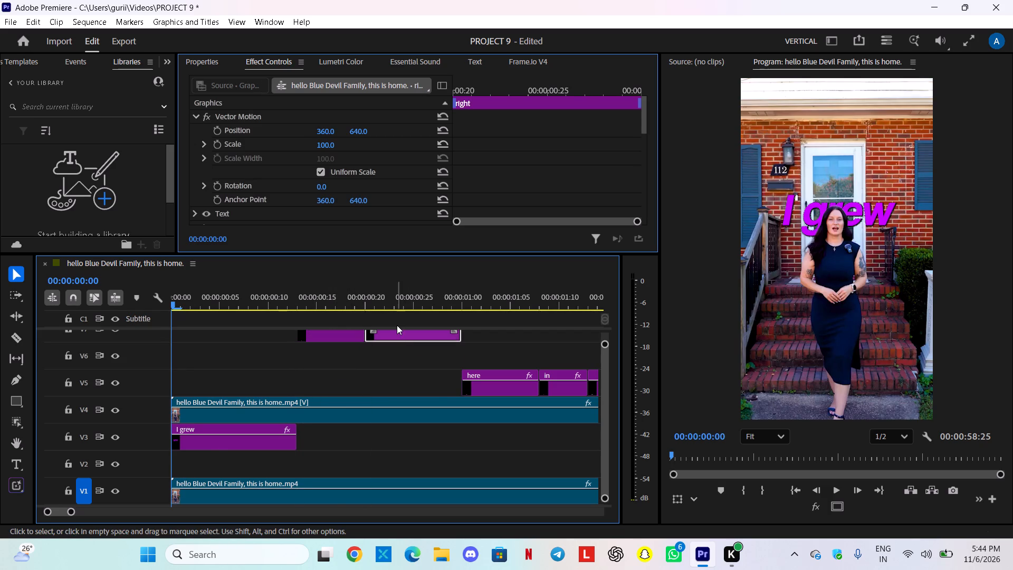
{"action": "left_click_drag", "start_coordinate": [398, 338], "coordinate": [399, 365]}
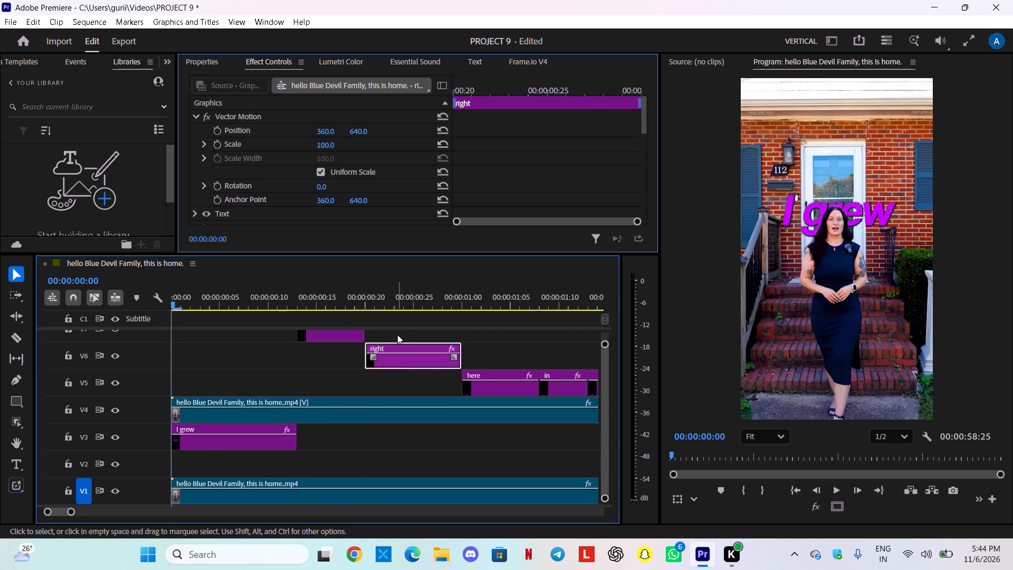
Extend the "up" and "right" graphics to where "here" ends, about 00:00:01:08, and start "here" one frame earlier.
{"action": "left_click_drag", "start_coordinate": [365, 330], "coordinate": [501, 332]}
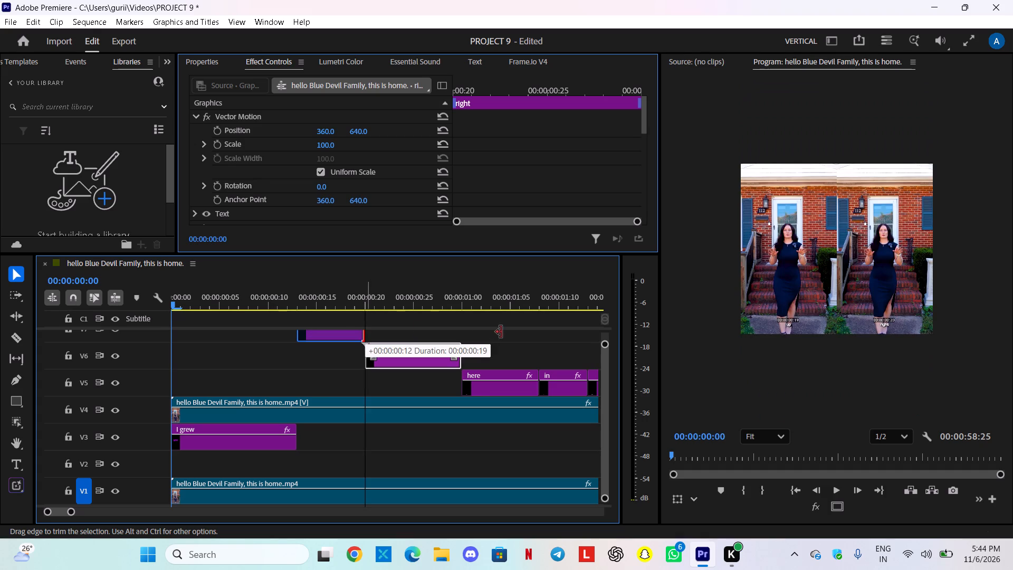
{"action": "left_click_drag", "start_coordinate": [501, 332], "coordinate": [533, 341]}
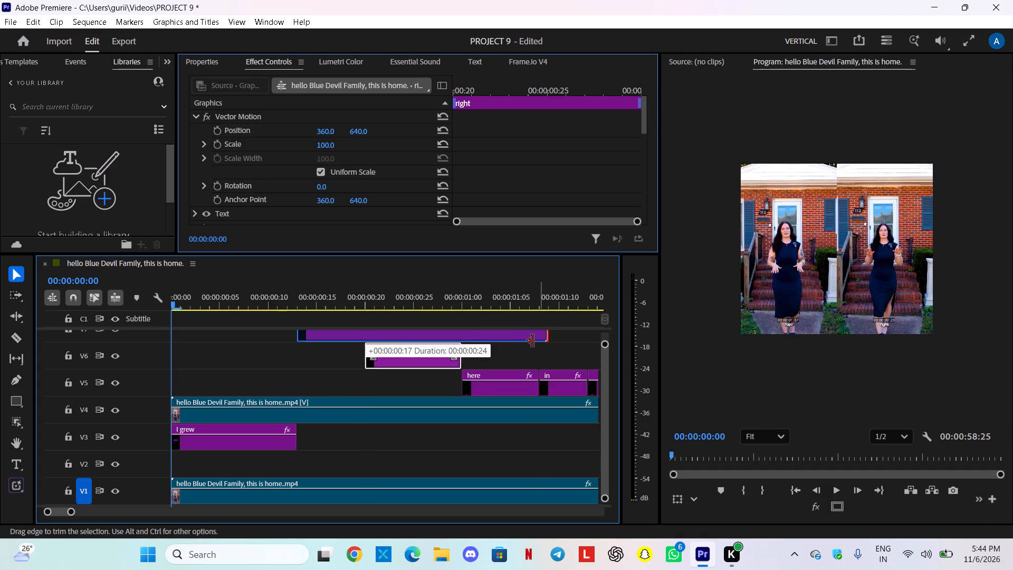
{"action": "left_click_drag", "start_coordinate": [533, 341], "coordinate": [538, 338]}
{"action": "left_click_drag", "start_coordinate": [461, 359], "coordinate": [540, 351]}
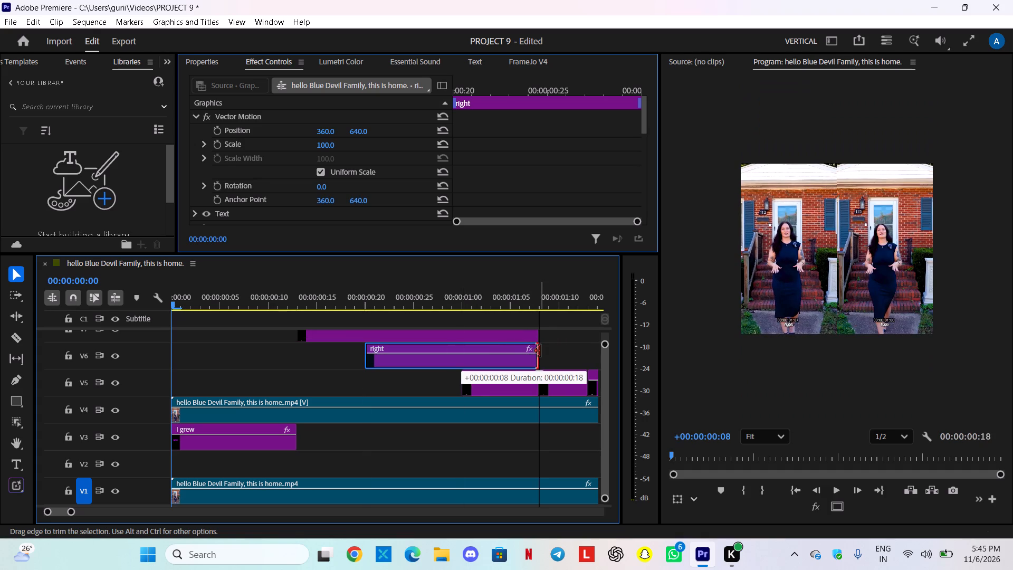
{"action": "left_click_drag", "start_coordinate": [540, 351], "coordinate": [542, 350]}
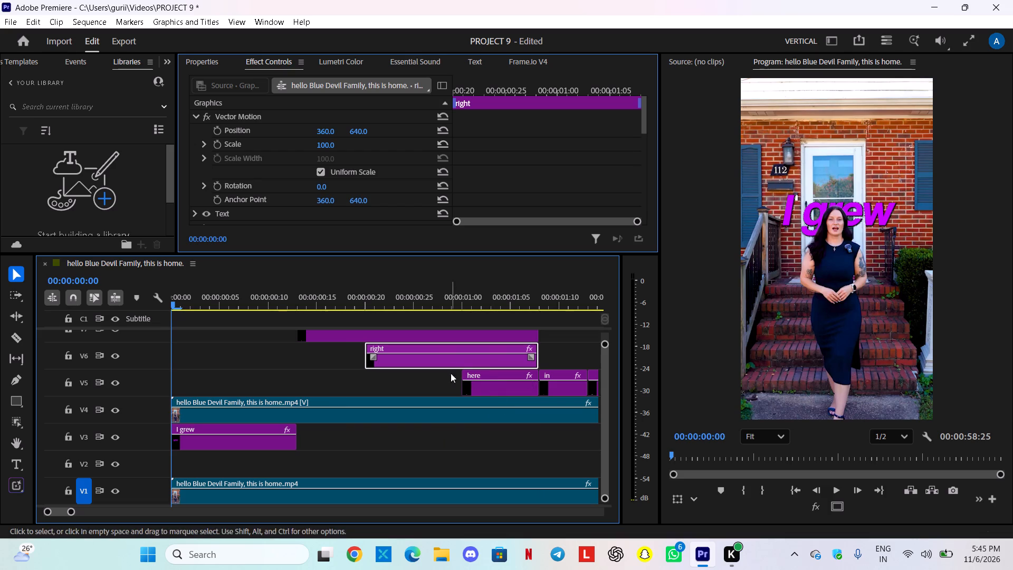
{"action": "left_click_drag", "start_coordinate": [463, 374], "coordinate": [456, 376]}
Extend the "I grew" graphic on V3 so it ends together with "up", "right" and "here".
{"action": "left_click_drag", "start_coordinate": [297, 433], "coordinate": [303, 434]}
{"action": "left_click_drag", "start_coordinate": [297, 429], "coordinate": [545, 436]}
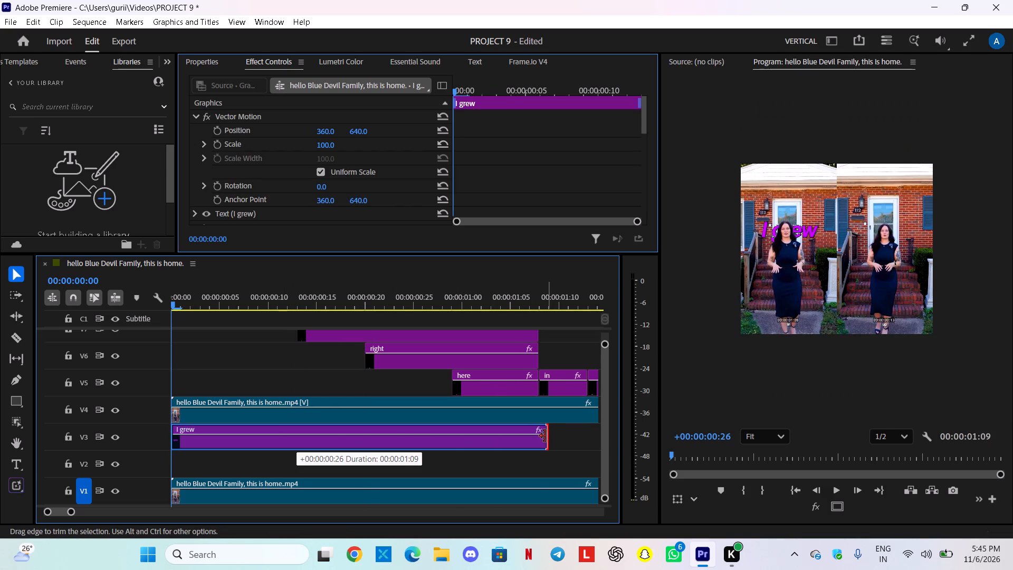
{"action": "left_click_drag", "start_coordinate": [545, 436], "coordinate": [539, 437]}
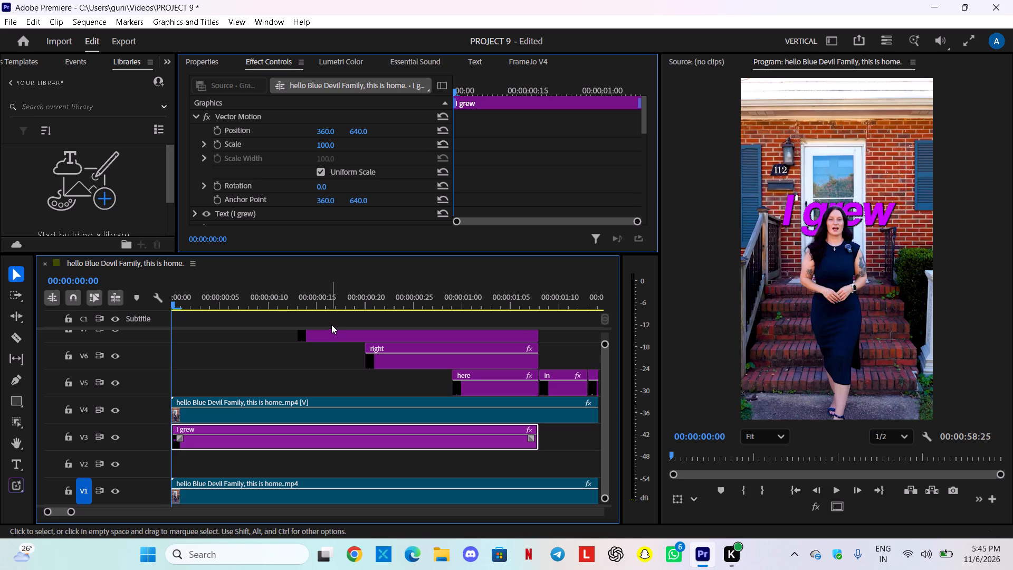
Play the opening to review the overlapping word graphics, and return the playhead to the start.
{"action": "key", "text": "space"}
{"action": "key", "text": "space"}
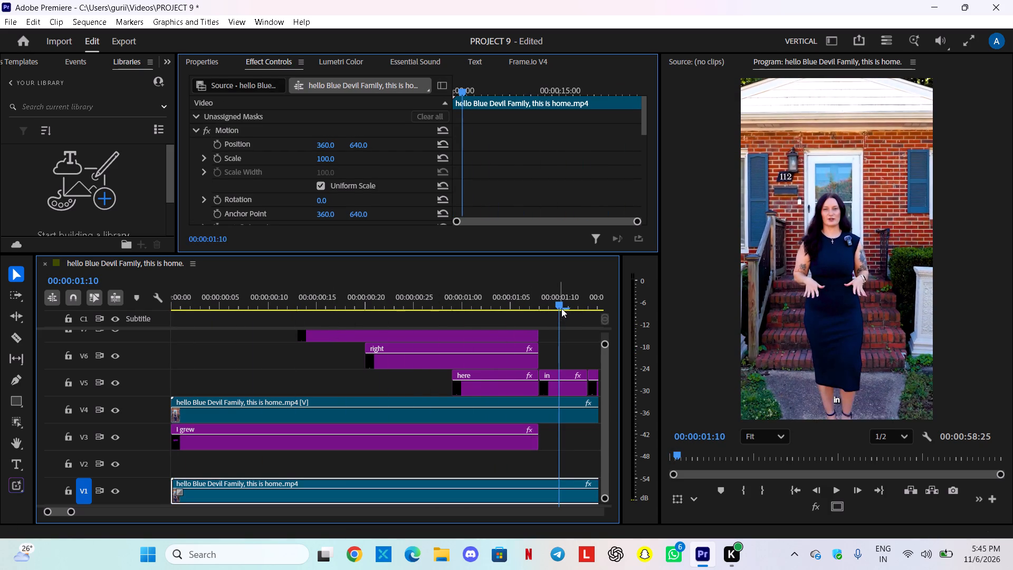
{"action": "left_click_drag", "start_coordinate": [559, 308], "coordinate": [108, 377]}
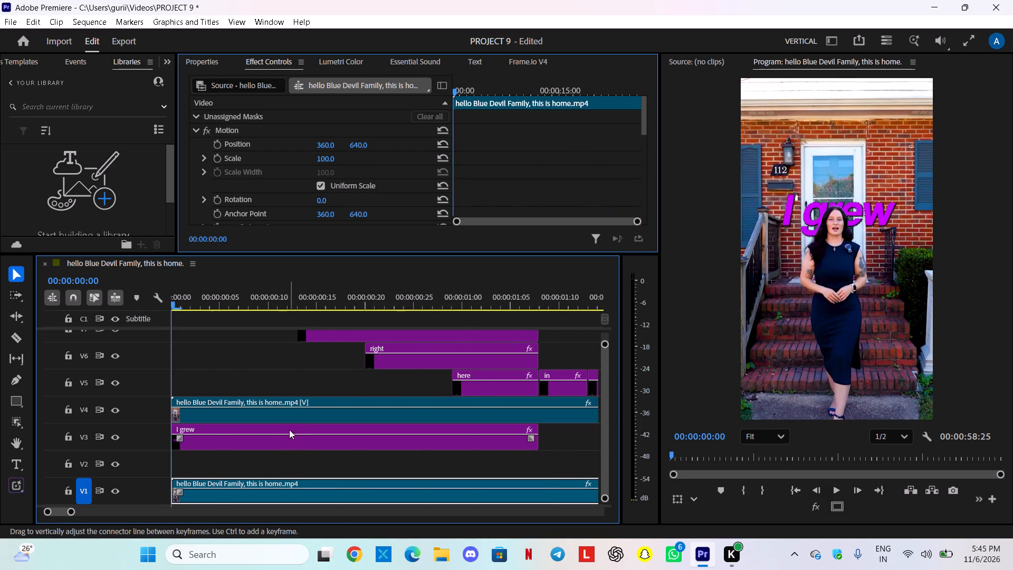
At 00:00:01:03, set the "up" text's font size to 78, keeping the Coolvetica Regular font.
{"action": "left_click", "coordinate": [291, 423]}
{"action": "left_click", "coordinate": [291, 432]}
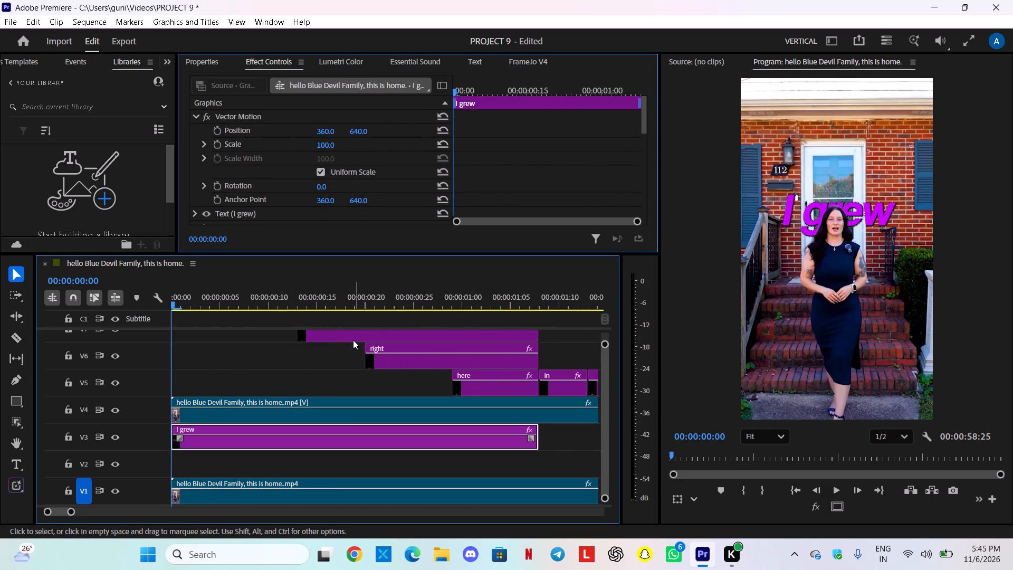
{"action": "left_click", "coordinate": [352, 338]}
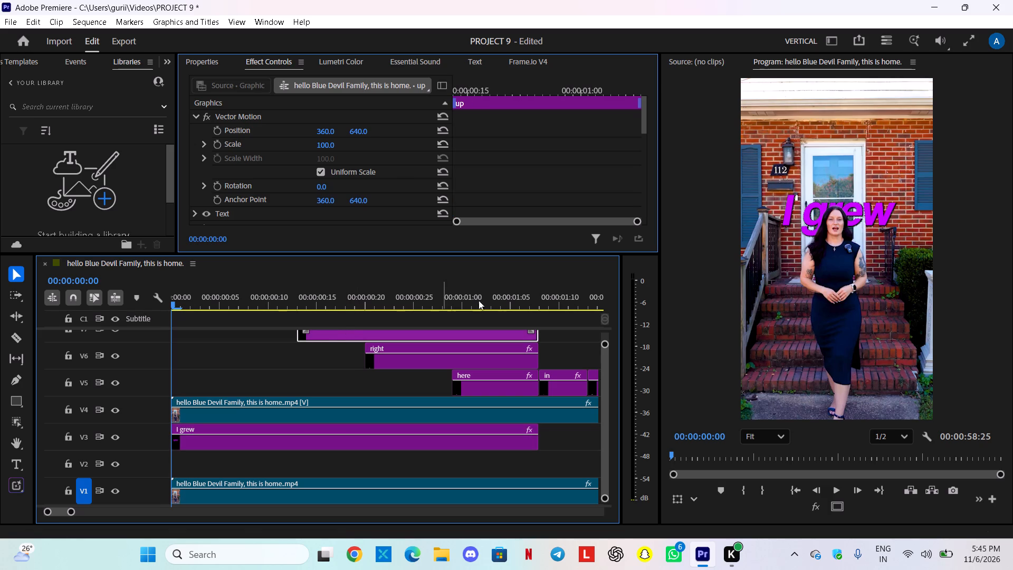
{"action": "left_click", "coordinate": [491, 306]}
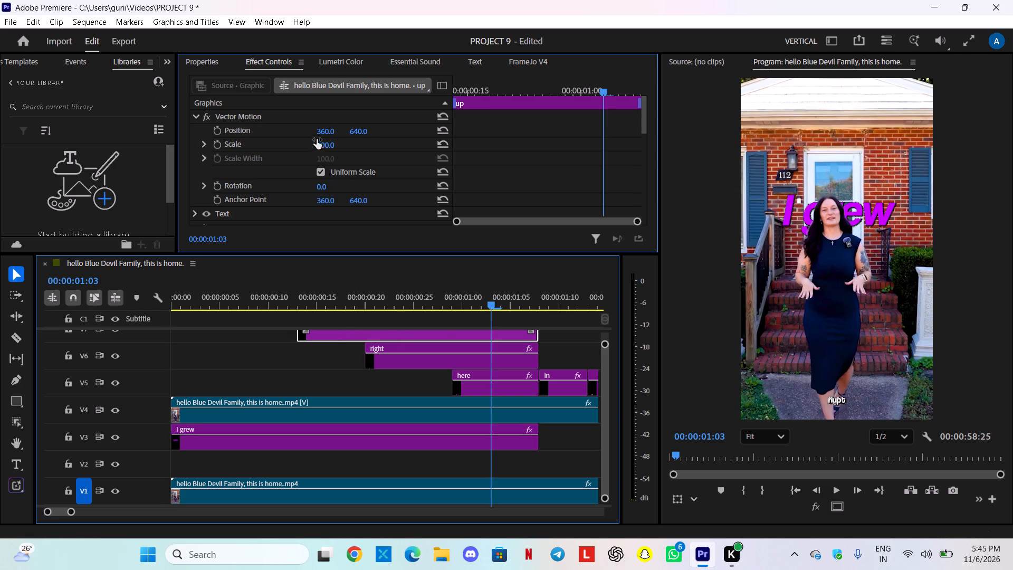
{"action": "left_click", "coordinate": [203, 58]}
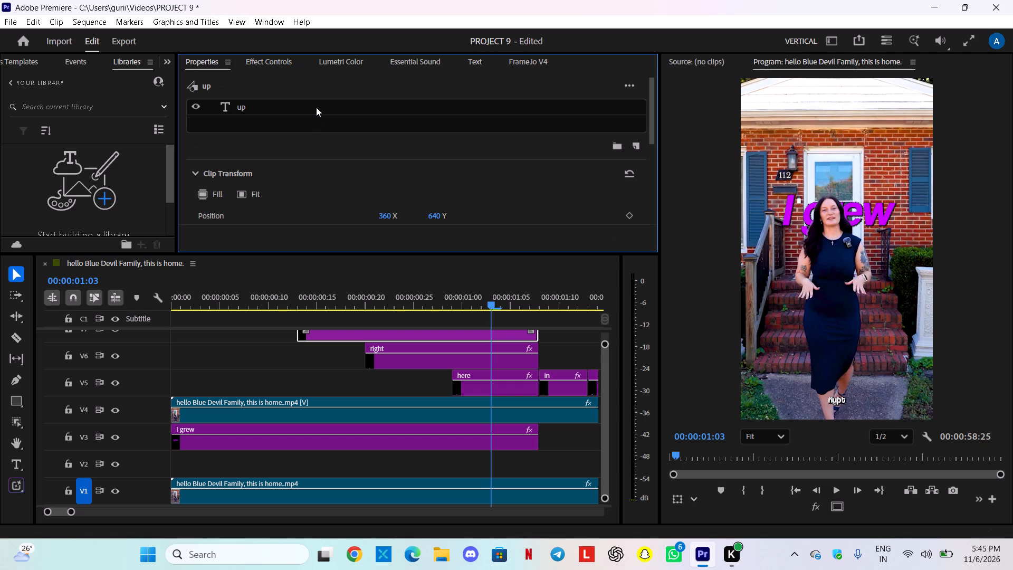
{"action": "left_click", "coordinate": [316, 107]}
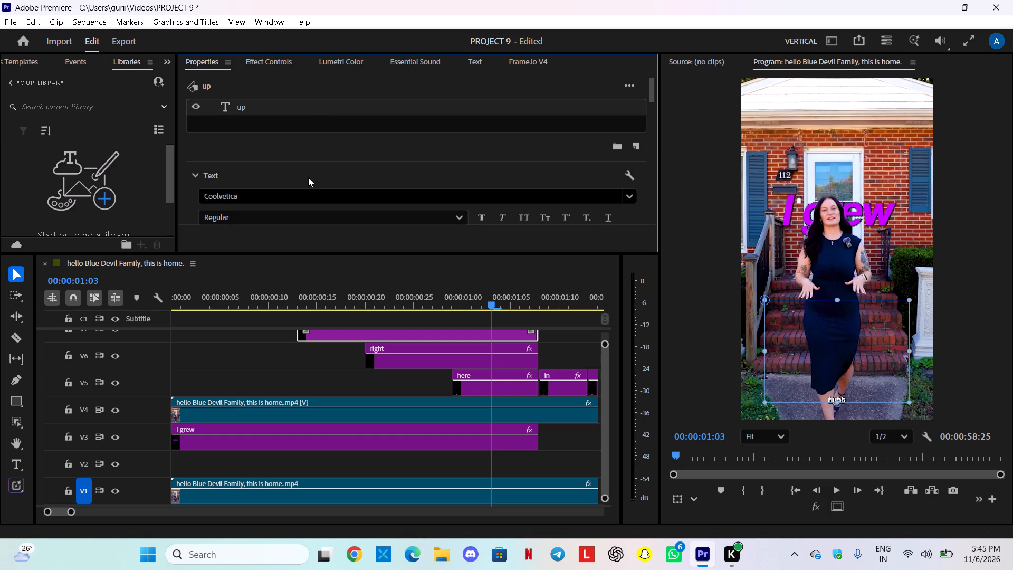
{"action": "scroll", "coordinate": [308, 185], "scroll_direction": "down", "scroll_amount": 3}
{"action": "left_click", "coordinate": [317, 175]}
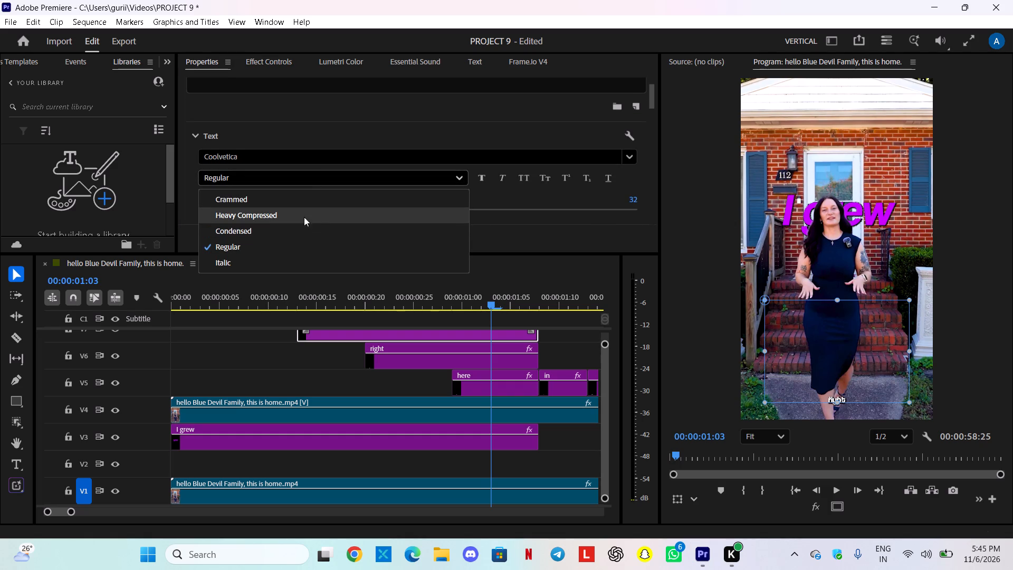
{"action": "left_click", "coordinate": [293, 172]}
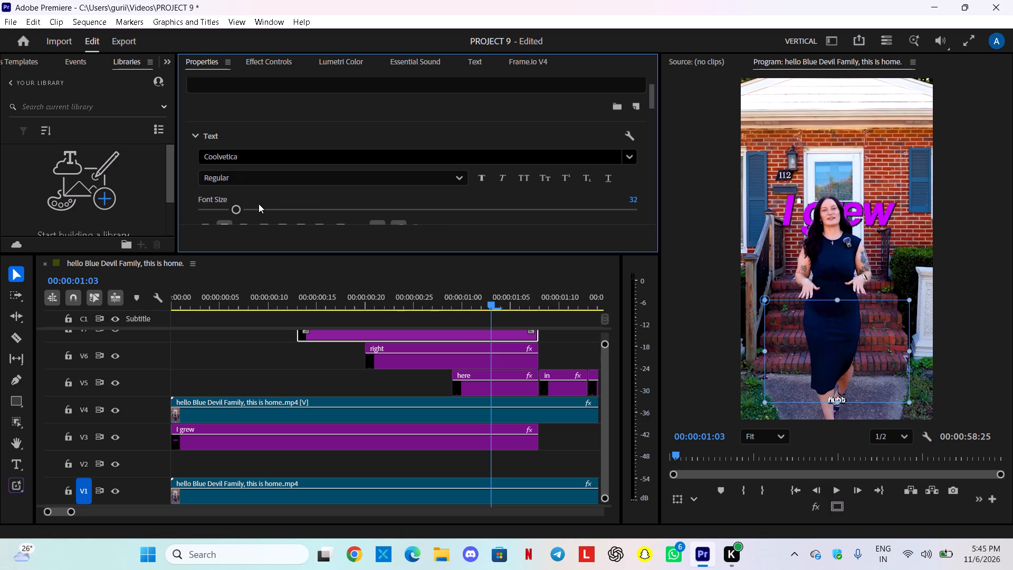
{"action": "left_click_drag", "start_coordinate": [234, 210], "coordinate": [292, 210]}
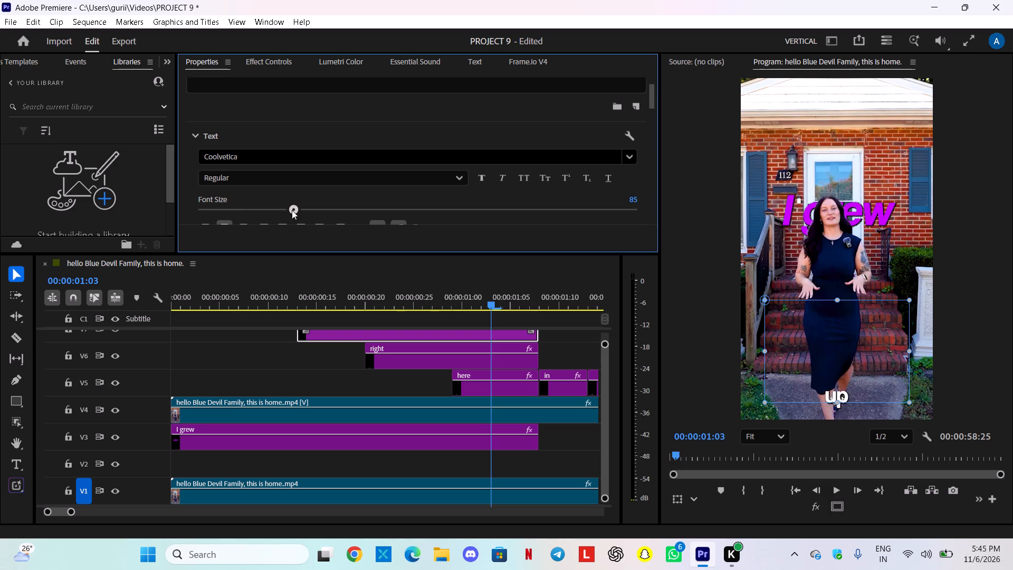
{"action": "left_click_drag", "start_coordinate": [292, 210], "coordinate": [291, 220]}
{"action": "left_click_drag", "start_coordinate": [291, 220], "coordinate": [283, 226]}
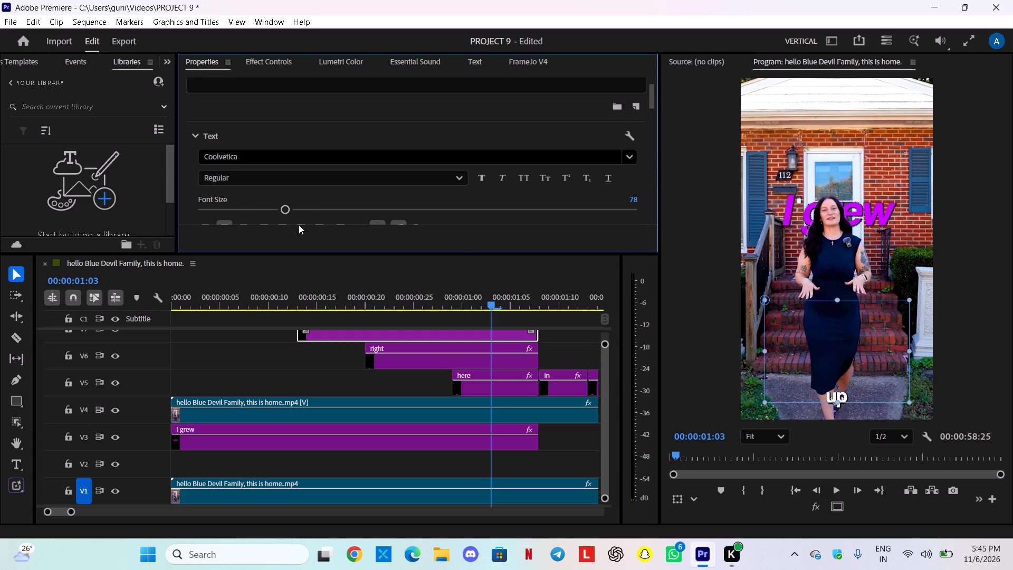
Set the "up" graphic's Motion position to 185, -98, near the "I" of "I grew", and move the playhead to 00:00:01:00.
{"action": "left_click", "coordinate": [260, 64]}
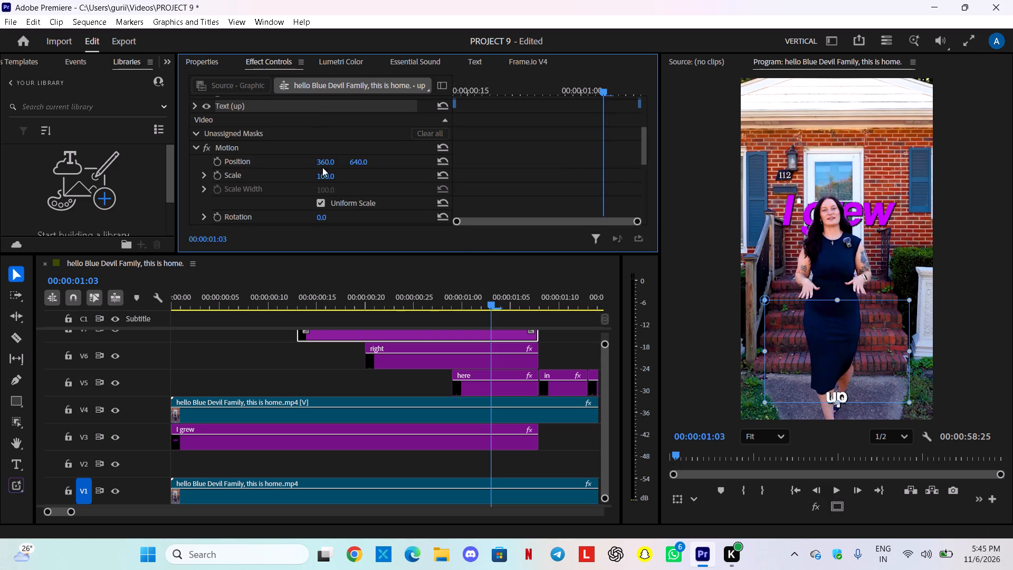
{"action": "left_click_drag", "start_coordinate": [361, 165], "coordinate": [0, 290]}
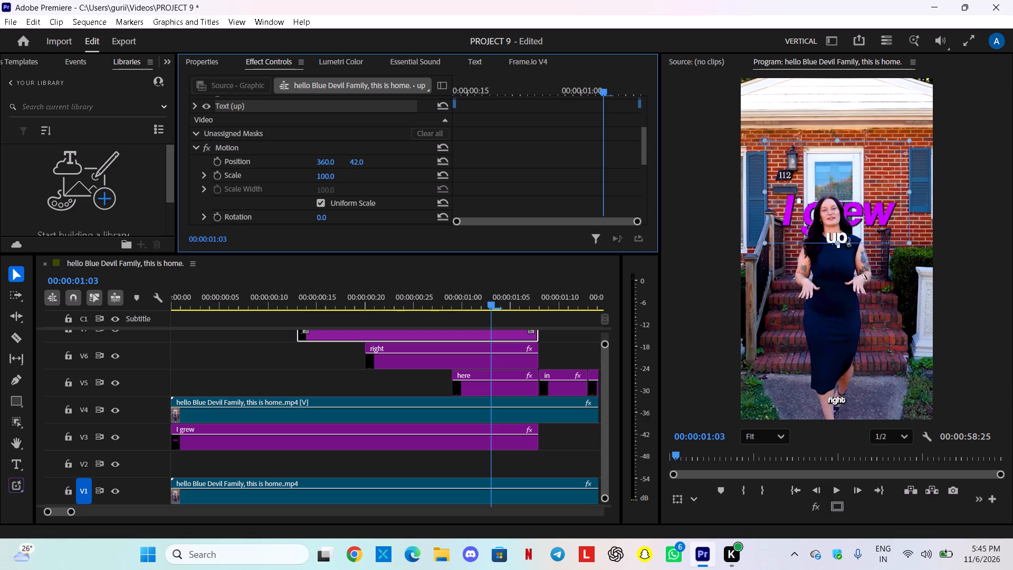
{"action": "left_click_drag", "start_coordinate": [0, 290], "coordinate": [0, 309]}
{"action": "left_click_drag", "start_coordinate": [326, 158], "coordinate": [316, 162]}
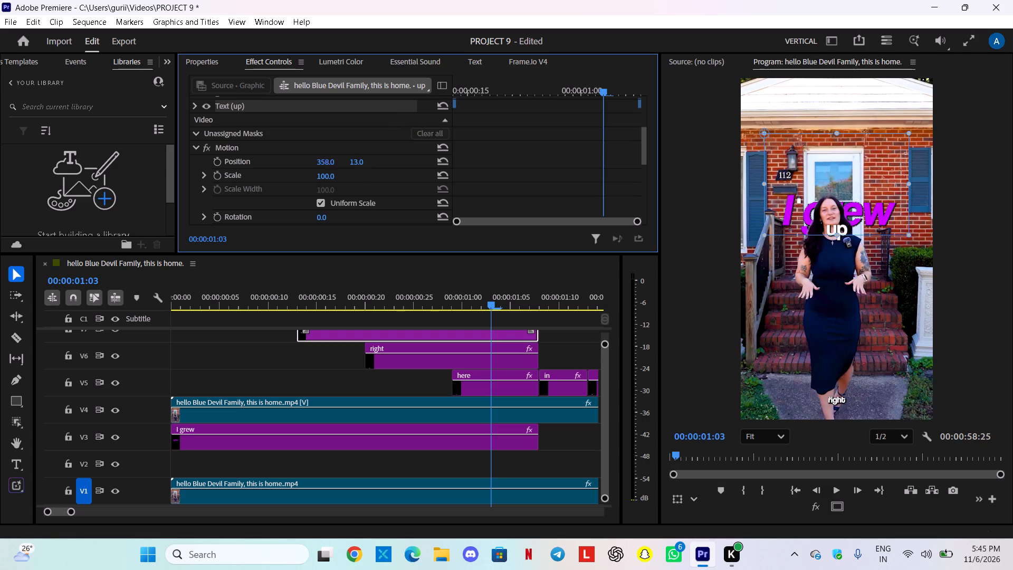
{"action": "left_click_drag", "start_coordinate": [316, 162], "coordinate": [210, 211]}
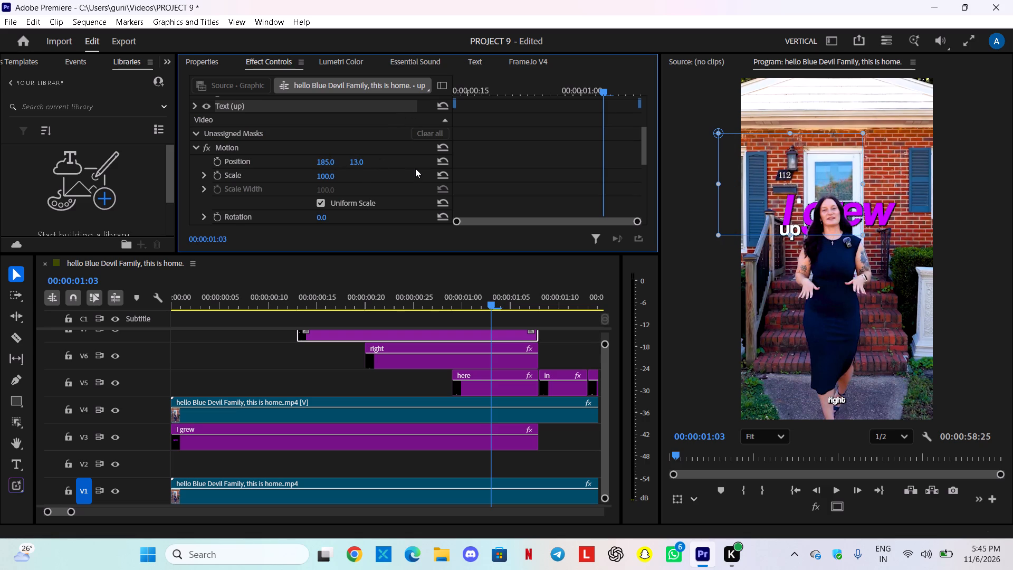
{"action": "left_click_drag", "start_coordinate": [360, 160], "coordinate": [311, 176]}
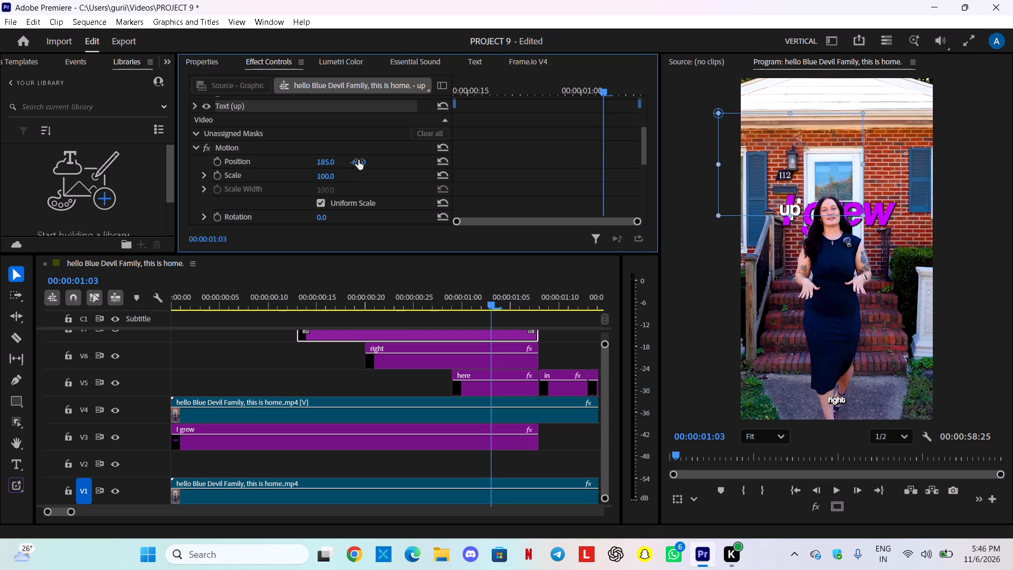
{"action": "left_click_drag", "start_coordinate": [360, 163], "coordinate": [286, 180]}
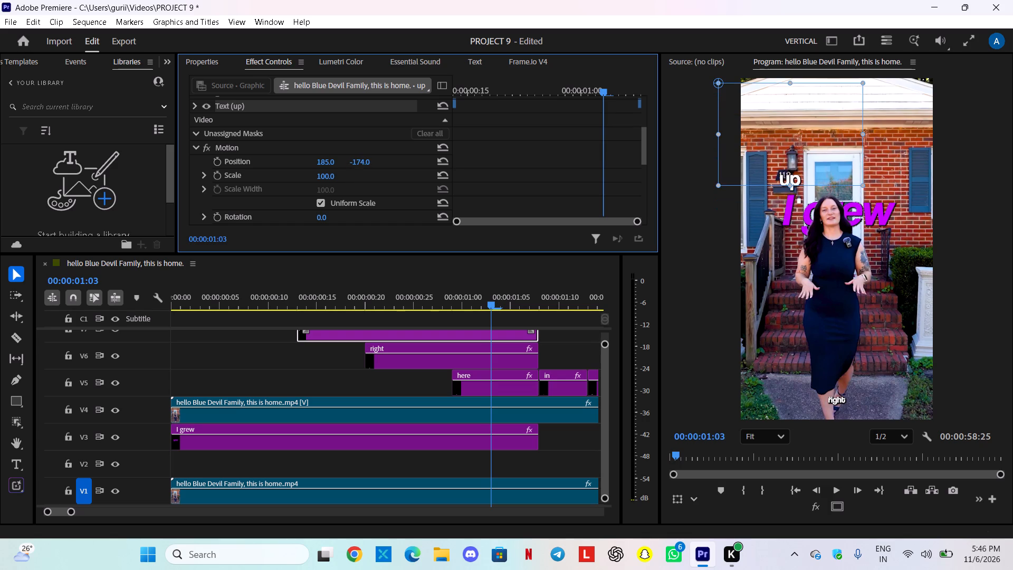
{"action": "left_click_drag", "start_coordinate": [286, 180], "coordinate": [326, 174]}
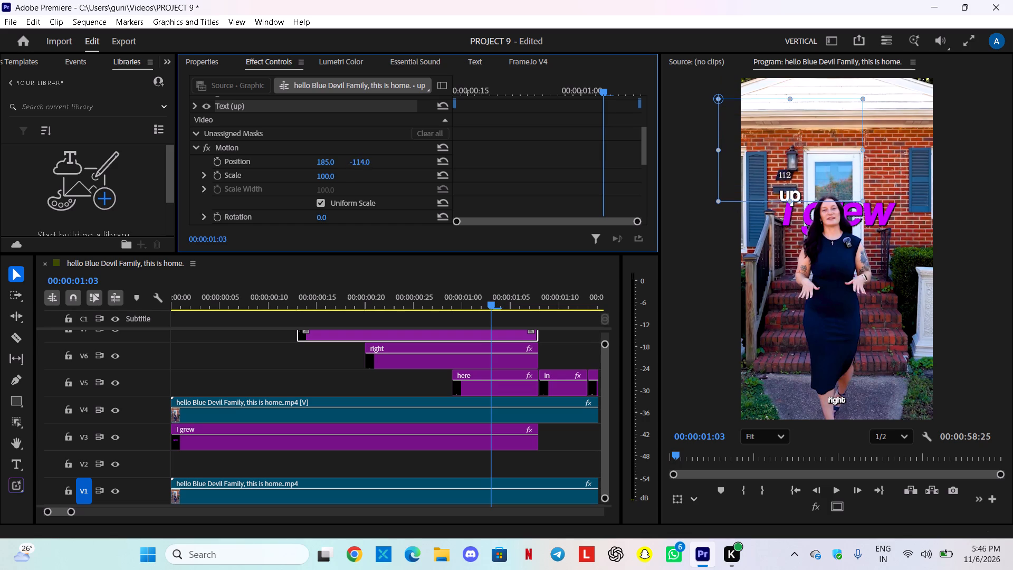
{"action": "left_click_drag", "start_coordinate": [326, 174], "coordinate": [336, 169]}
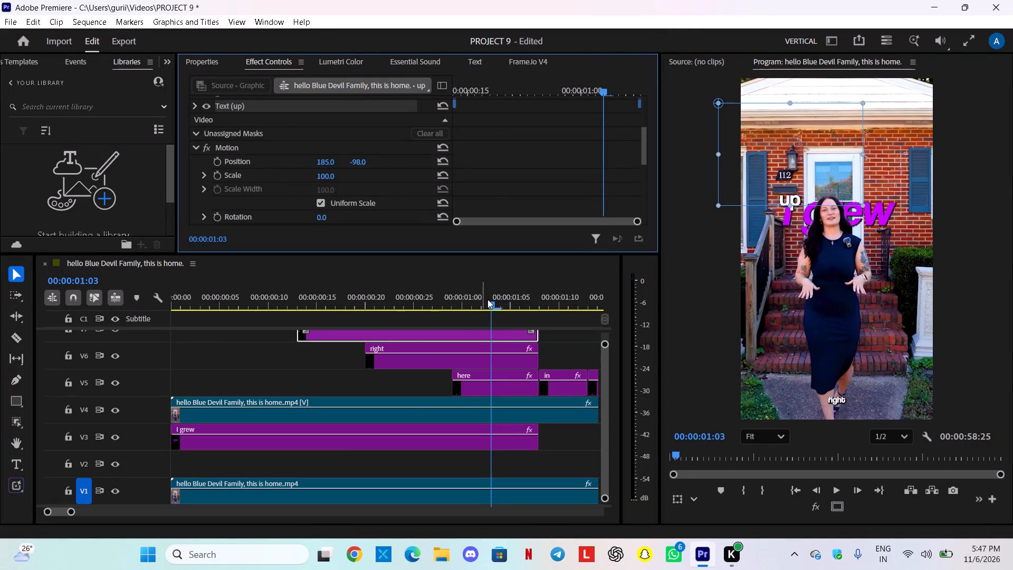
{"action": "left_click_drag", "start_coordinate": [488, 300], "coordinate": [464, 278]}
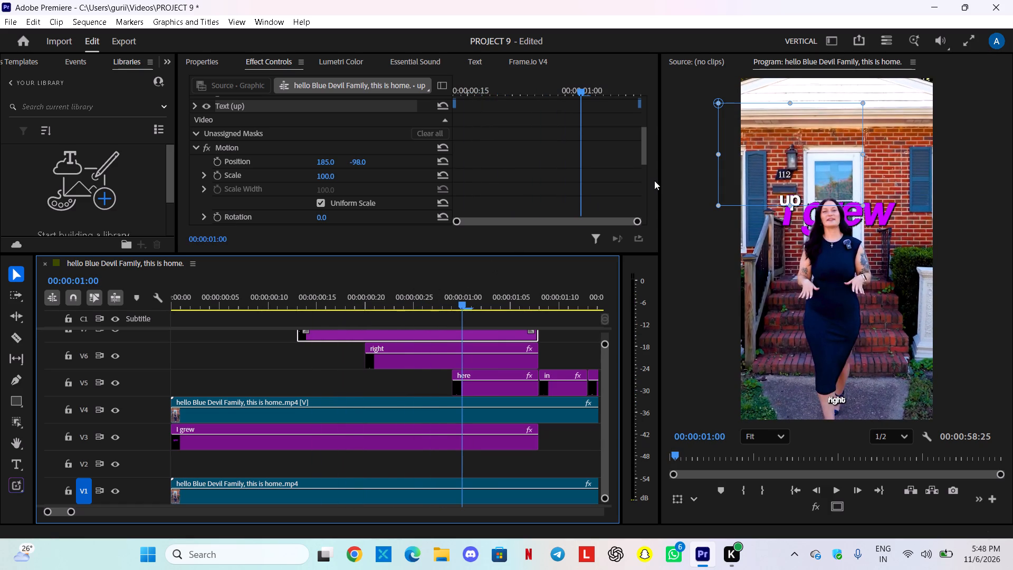